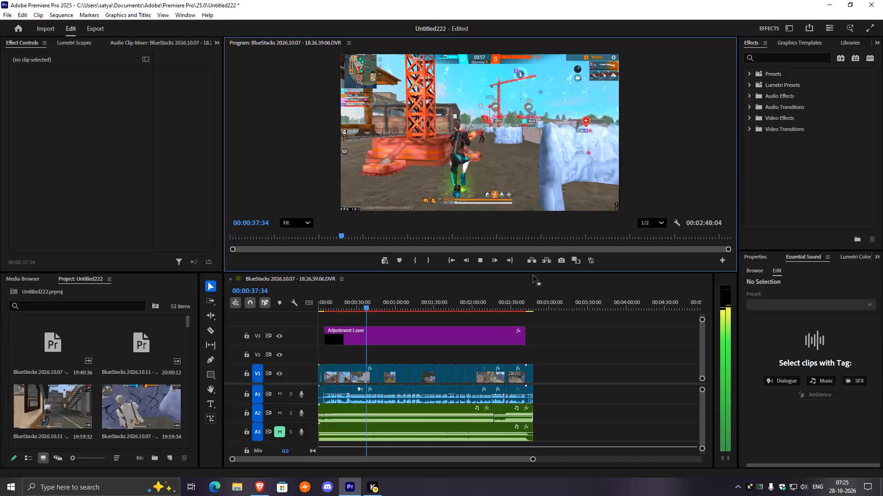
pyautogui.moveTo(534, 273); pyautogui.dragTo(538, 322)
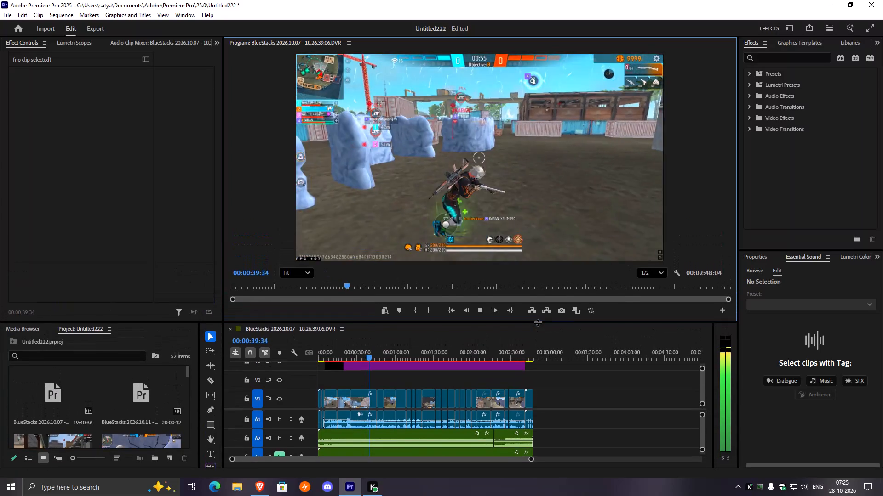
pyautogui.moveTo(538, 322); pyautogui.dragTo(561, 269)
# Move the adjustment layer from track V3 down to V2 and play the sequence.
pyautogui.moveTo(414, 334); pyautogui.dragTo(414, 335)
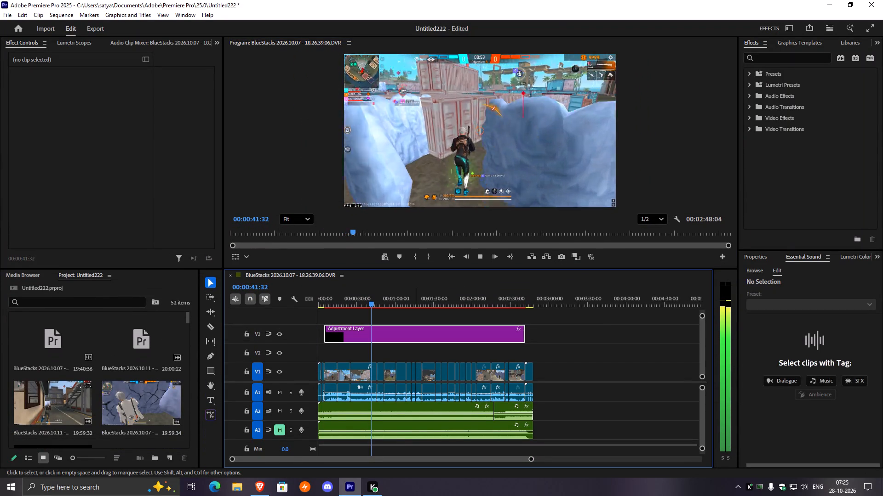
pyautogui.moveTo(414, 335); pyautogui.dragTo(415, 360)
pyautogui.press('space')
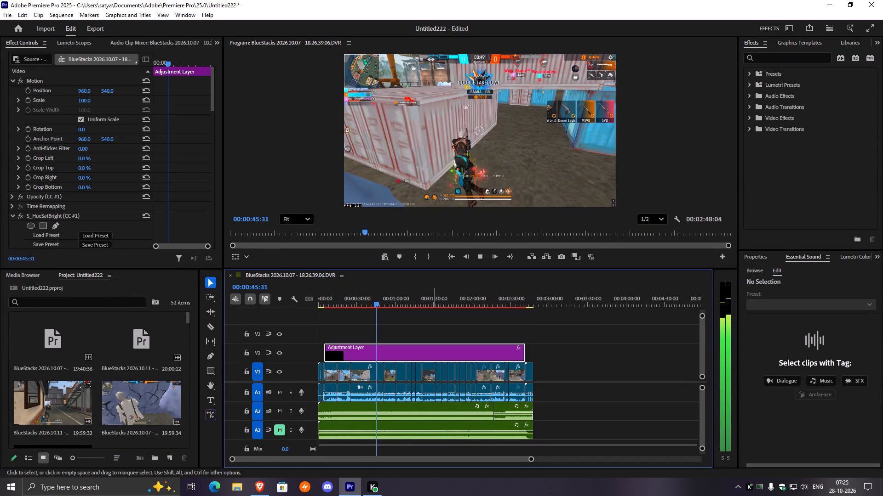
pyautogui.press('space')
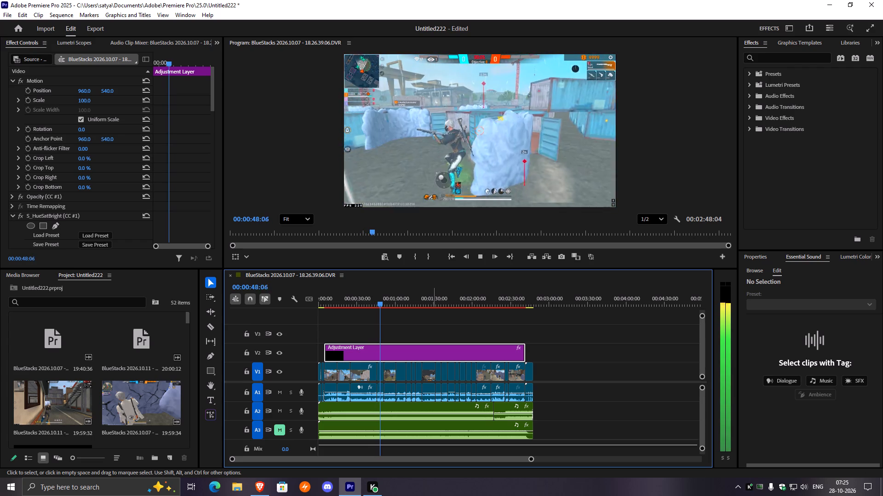
# Raise the system speaker volume to 100.
pyautogui.click(809, 490)
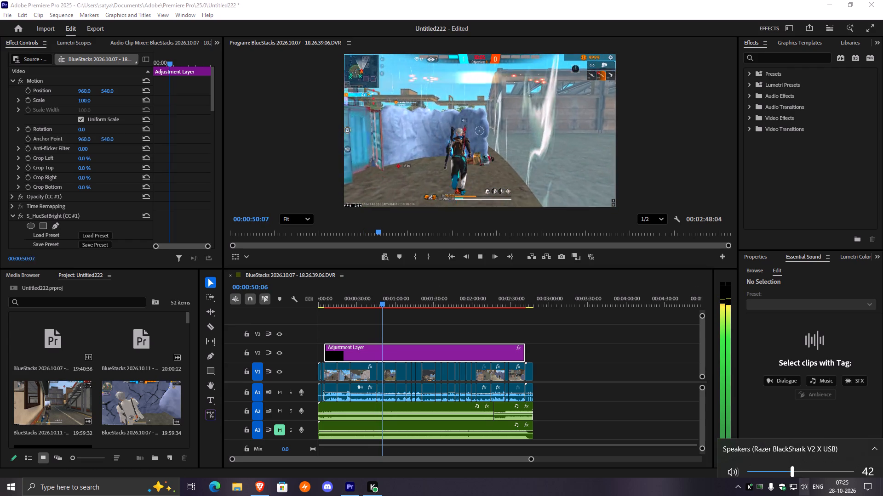
pyautogui.scroll(20, 806, 471)
pyautogui.scroll(15, 806, 471)
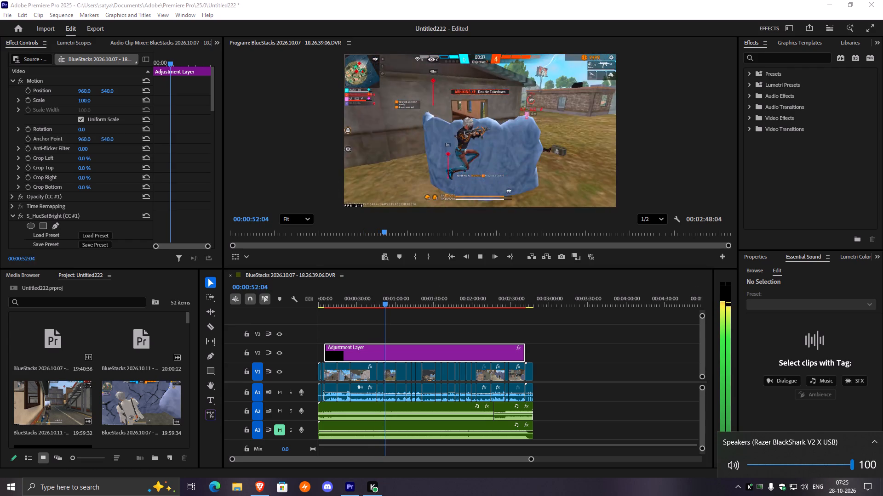
pyautogui.click(586, 495)
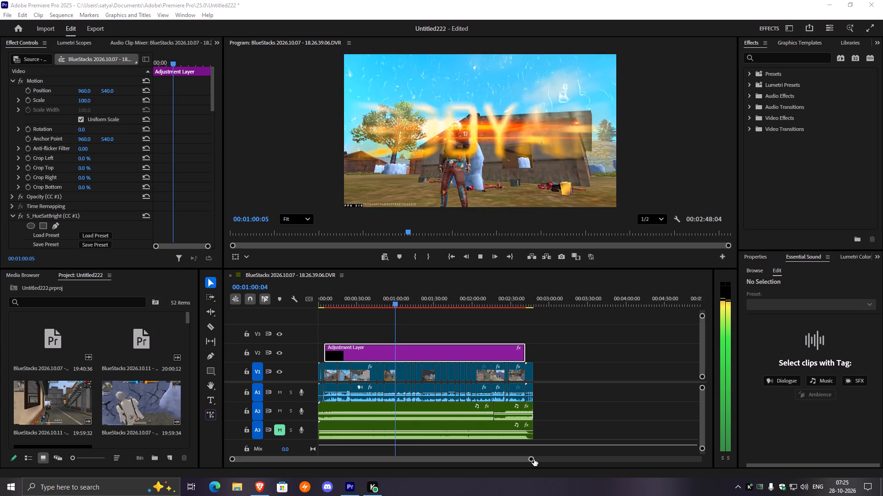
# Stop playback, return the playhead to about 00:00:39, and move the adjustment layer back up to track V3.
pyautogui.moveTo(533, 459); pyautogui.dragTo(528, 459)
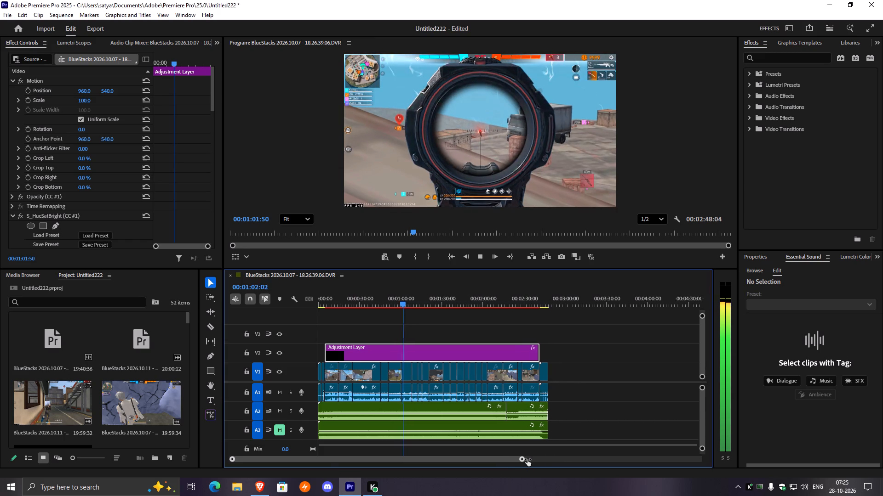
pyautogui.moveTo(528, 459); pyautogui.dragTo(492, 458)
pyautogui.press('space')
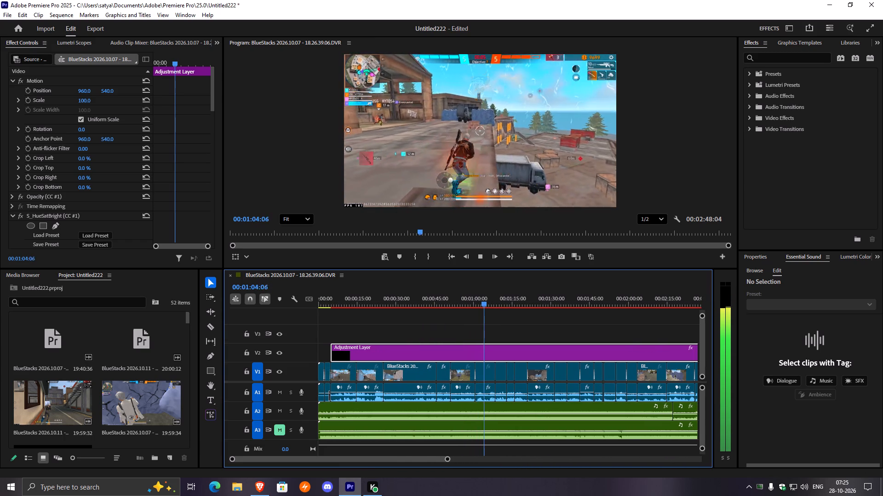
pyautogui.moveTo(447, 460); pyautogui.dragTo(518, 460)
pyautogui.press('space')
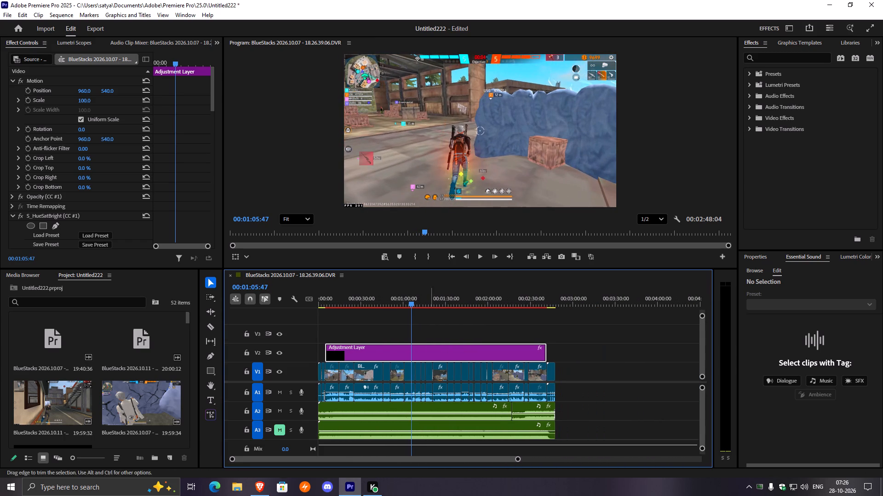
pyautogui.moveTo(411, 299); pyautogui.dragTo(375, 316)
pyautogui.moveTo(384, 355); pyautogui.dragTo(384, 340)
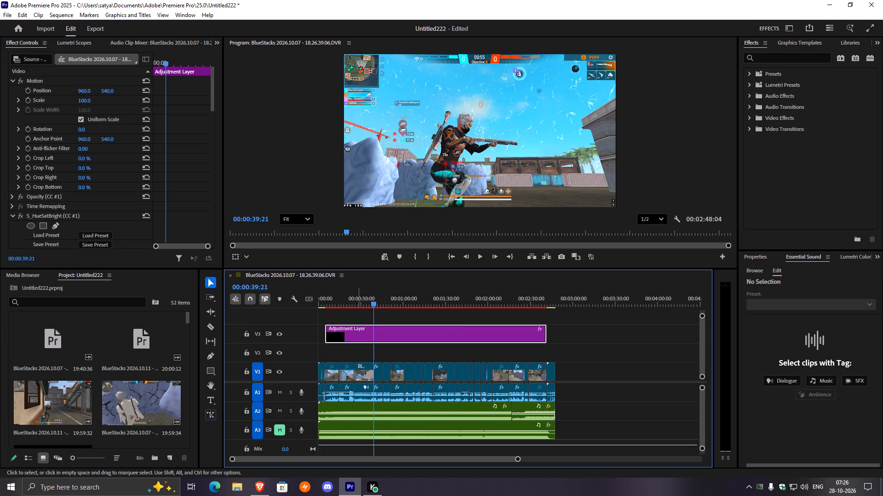
# Reorder the V1 gameplay clips so the two linked clips starting near 00:00:25 follow the next short clip, leaving no gaps.
pyautogui.moveTo(357, 350); pyautogui.dragTo(385, 377)
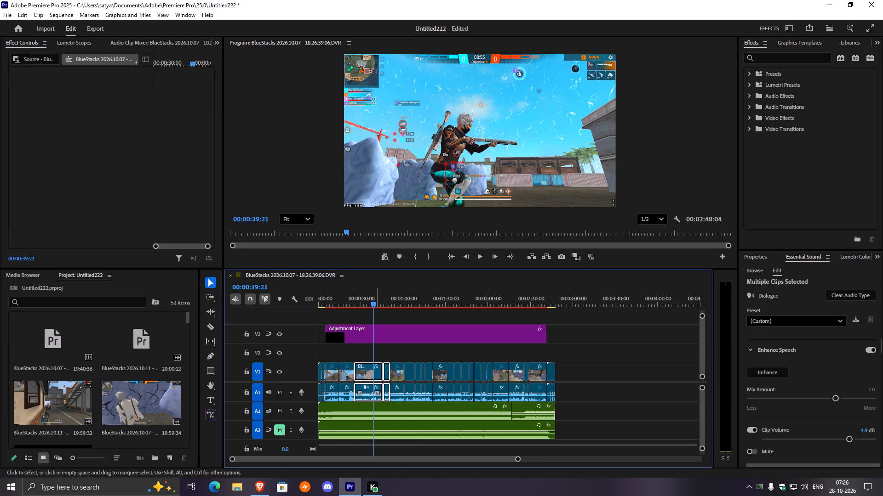
pyautogui.moveTo(365, 370); pyautogui.dragTo(582, 362)
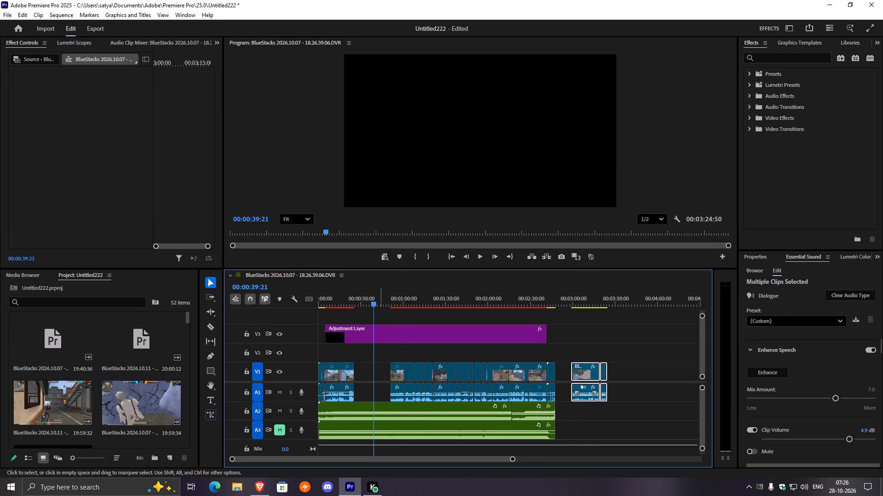
pyautogui.moveTo(396, 372); pyautogui.dragTo(360, 372)
pyautogui.moveTo(665, 375); pyautogui.dragTo(575, 376)
pyautogui.moveTo(583, 371); pyautogui.dragTo(376, 374)
# Search the effects for "dip" and apply Dip to Black at the V1 cut near 00:00:25.
pyautogui.moveTo(374, 303); pyautogui.dragTo(364, 306)
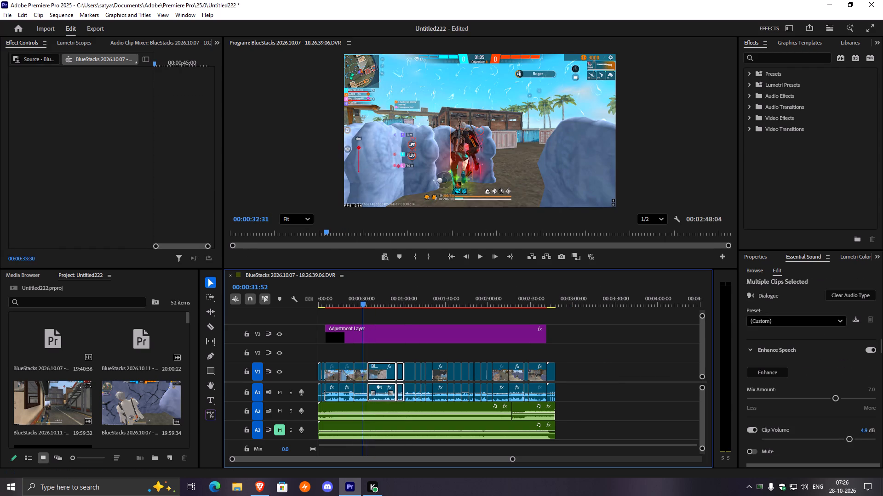
pyautogui.moveTo(364, 306); pyautogui.dragTo(354, 314)
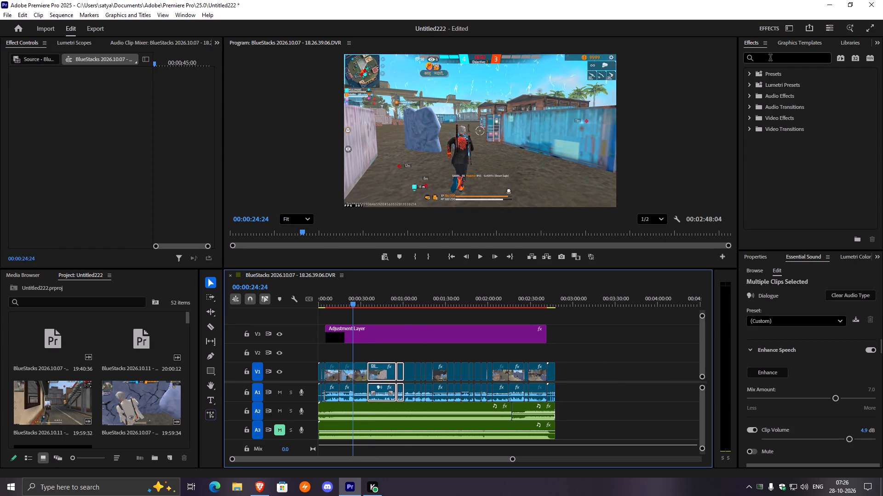
pyautogui.click(770, 58)
pyautogui.write('dip')
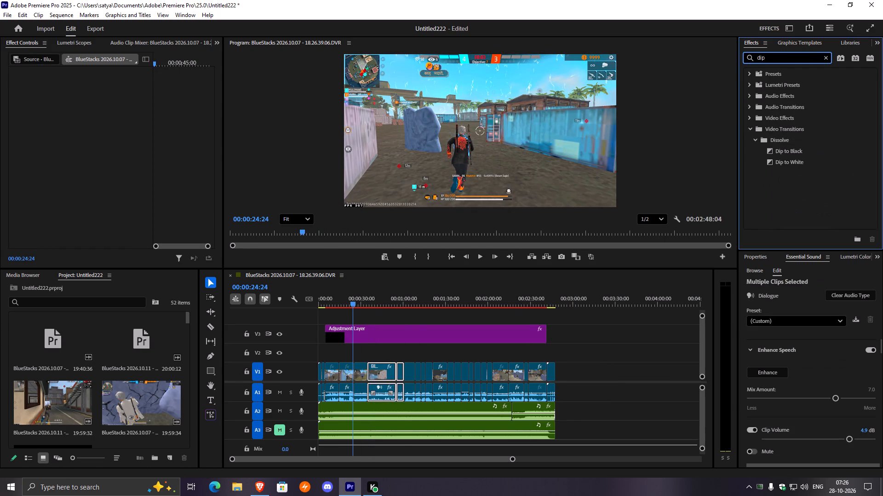
pyautogui.moveTo(780, 151); pyautogui.dragTo(350, 373)
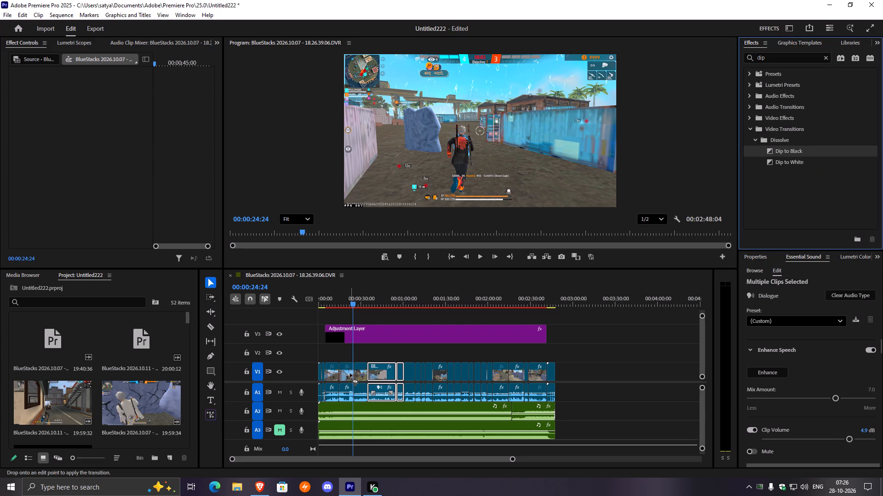
pyautogui.moveTo(350, 373); pyautogui.dragTo(352, 370)
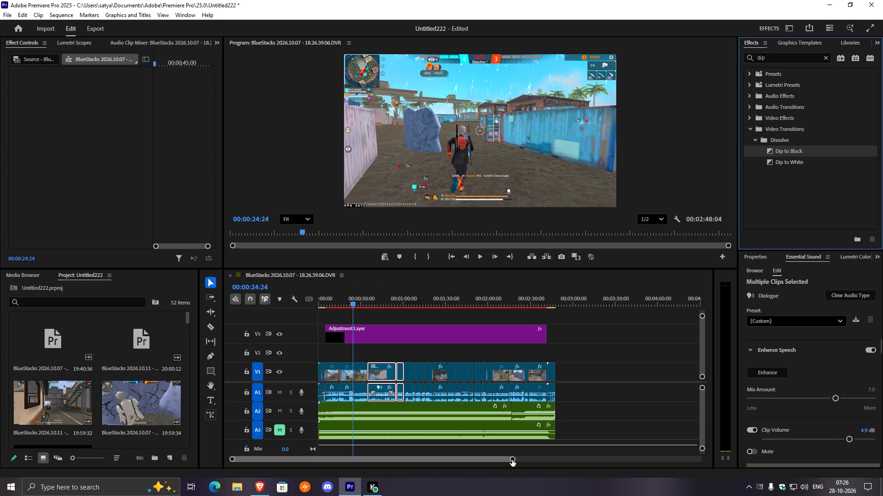
# Play the sequence from about 00:00:24 to check the new transition and the reordered clips.
pyautogui.moveTo(512, 460); pyautogui.dragTo(412, 457)
pyautogui.press('space')
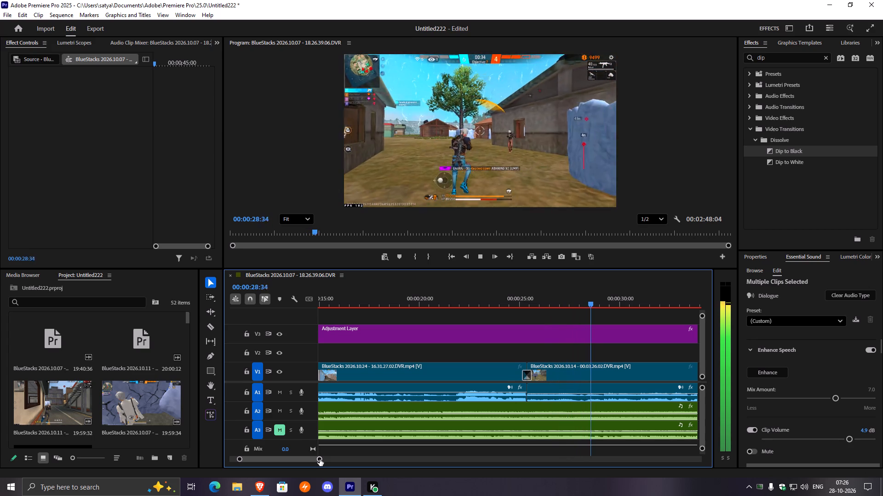
pyautogui.moveTo(319, 459); pyautogui.dragTo(373, 459)
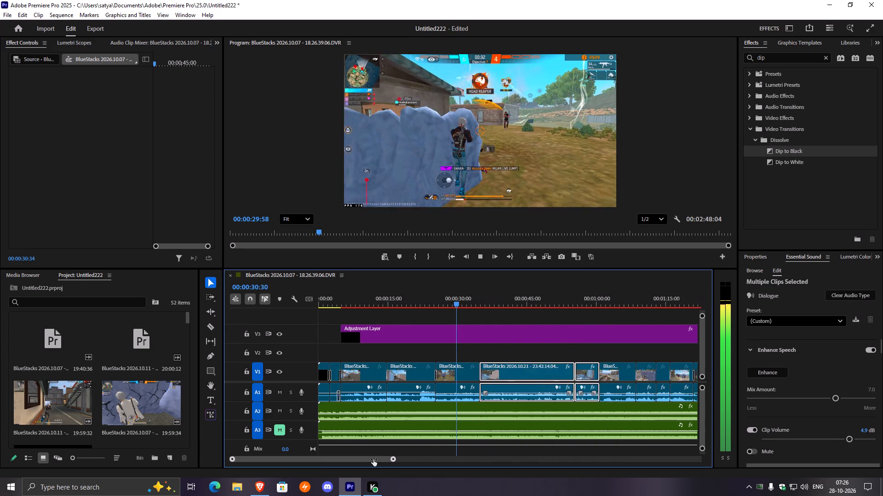
pyautogui.moveTo(373, 459); pyautogui.dragTo(392, 459)
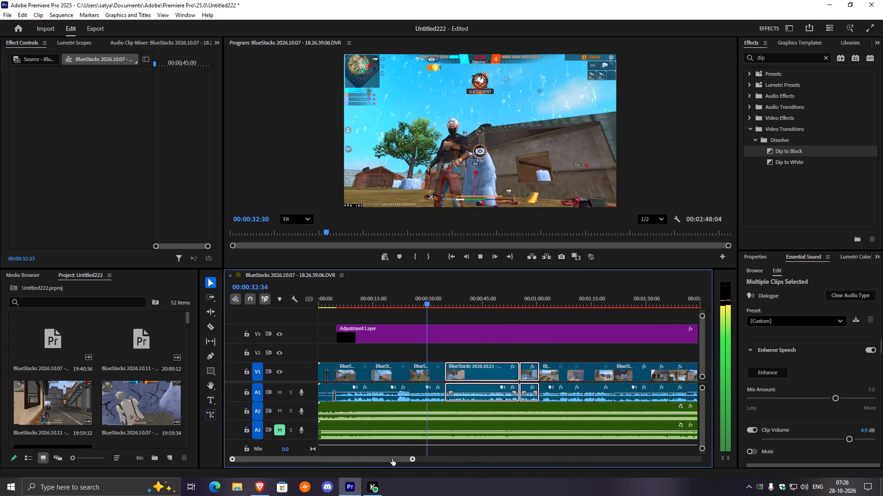
pyautogui.moveTo(392, 459); pyautogui.dragTo(399, 458)
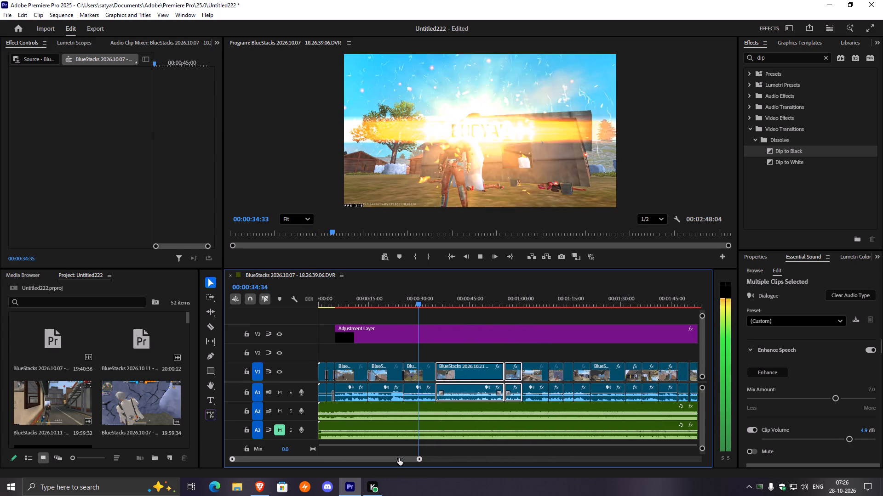
pyautogui.moveTo(399, 458); pyautogui.dragTo(404, 458)
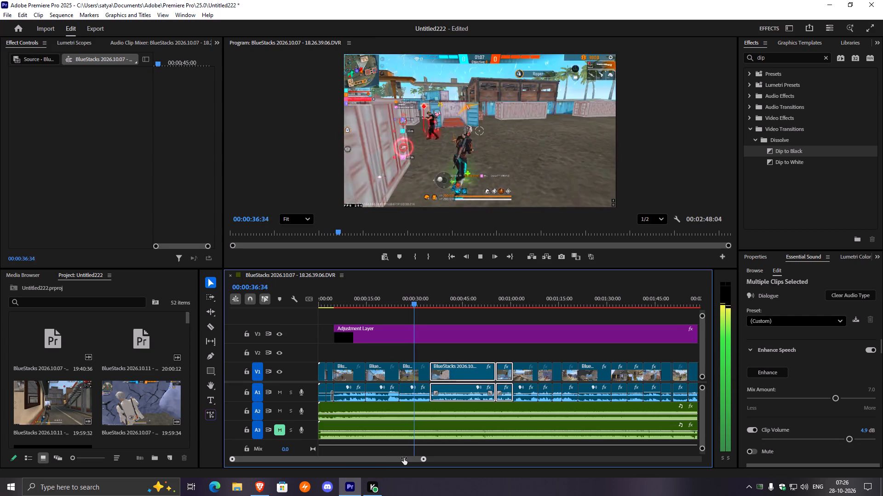
pyautogui.moveTo(404, 458); pyautogui.dragTo(406, 458)
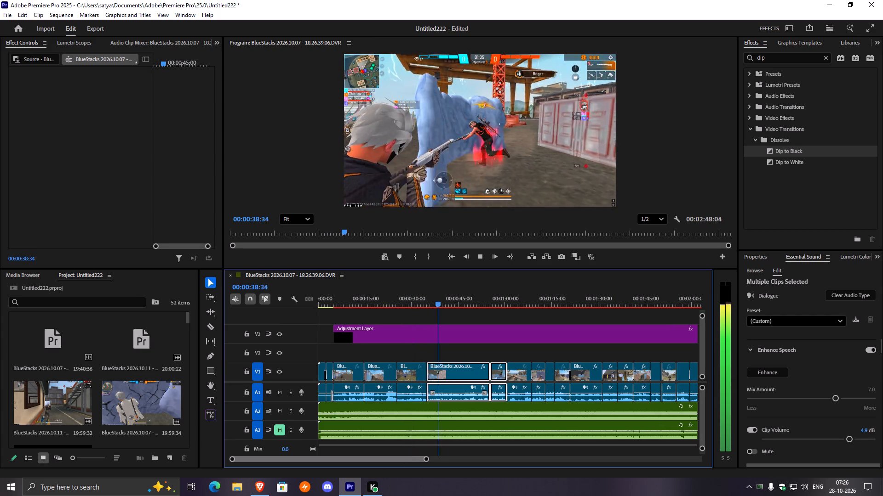
pyautogui.press('space')
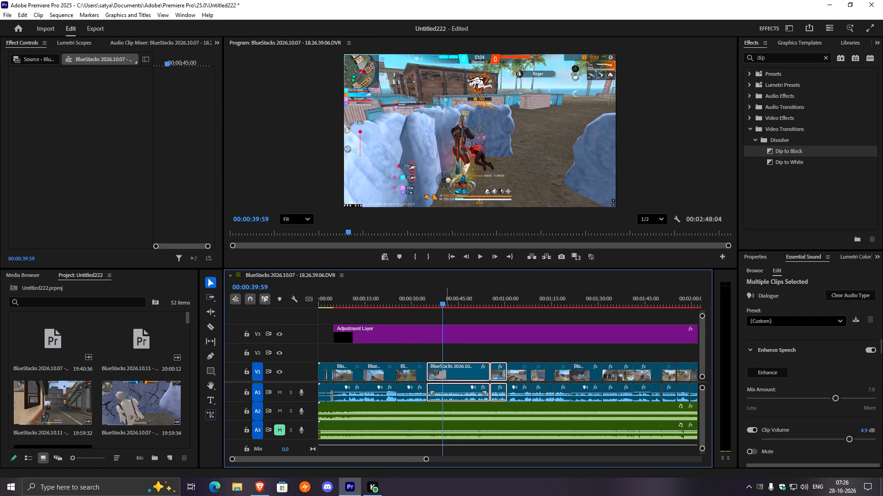
# Apply Dip to Black at the start of the BlueStacks 2026.10.21 clip on V1, near 00:00:35.
pyautogui.moveTo(445, 303); pyautogui.dragTo(425, 299)
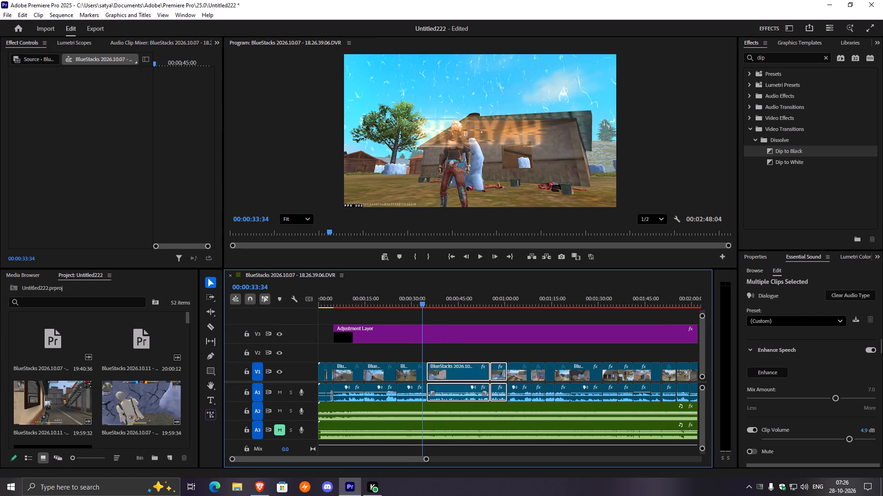
pyautogui.moveTo(771, 155); pyautogui.dragTo(431, 373)
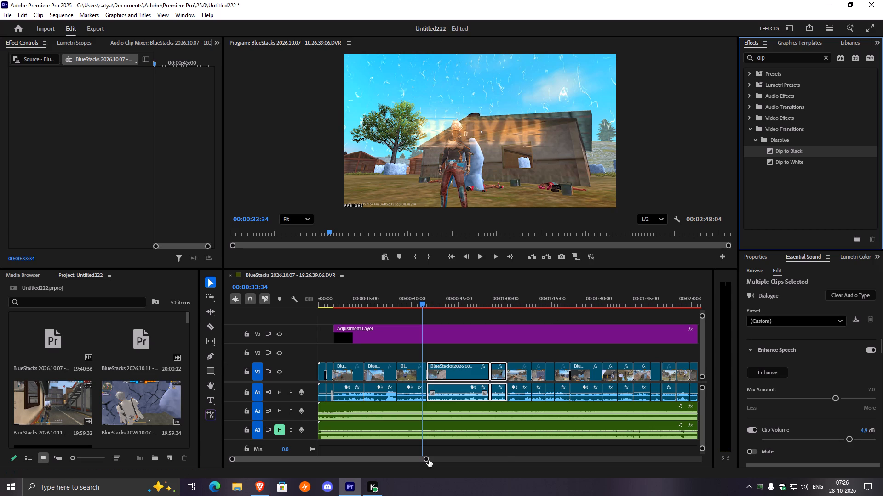
# Play the sequence from about 00:00:34 to about 00:01:22 to check the new transition and the clips after it.
pyautogui.moveTo(427, 460); pyautogui.dragTo(398, 460)
pyautogui.press('space')
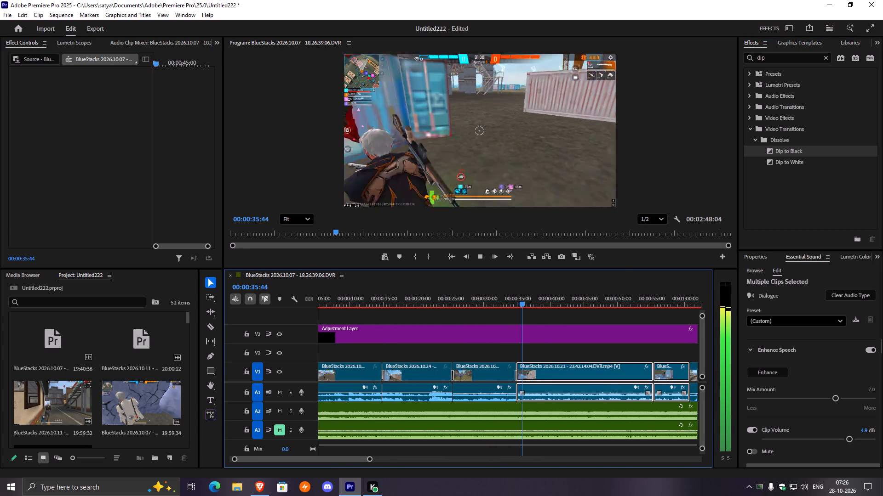
pyautogui.press('space')
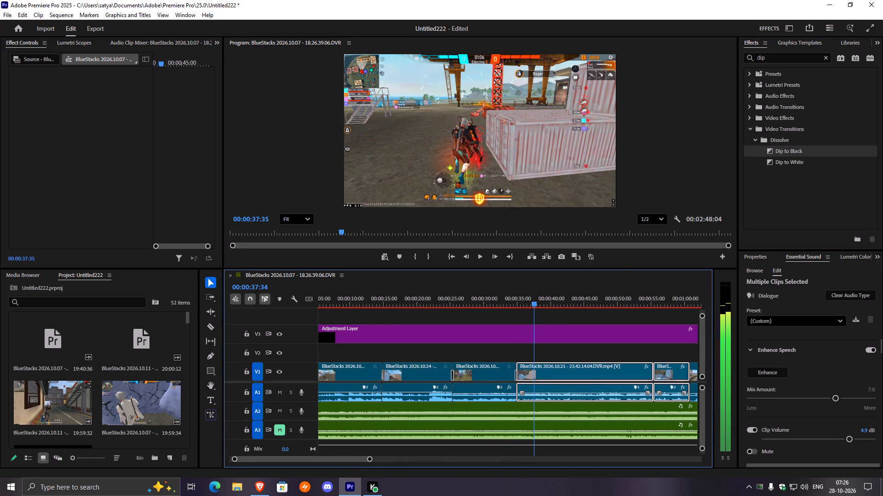
pyautogui.press('space')
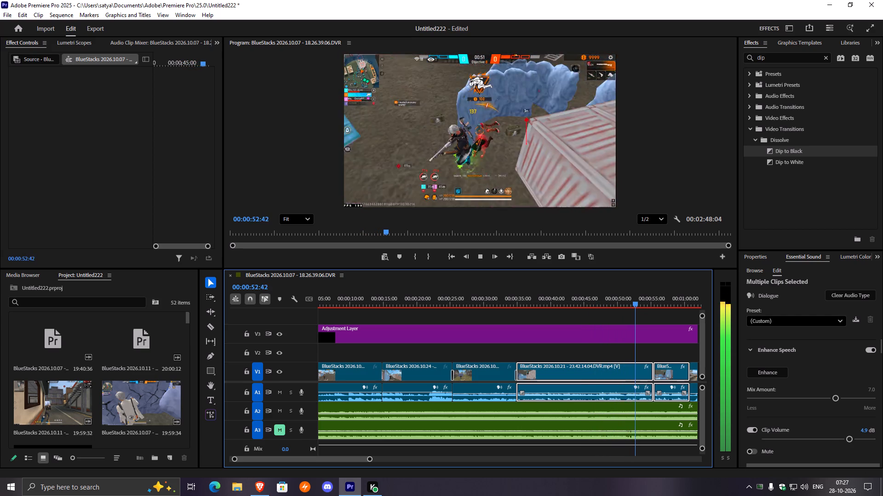
pyautogui.moveTo(371, 458); pyautogui.dragTo(411, 458)
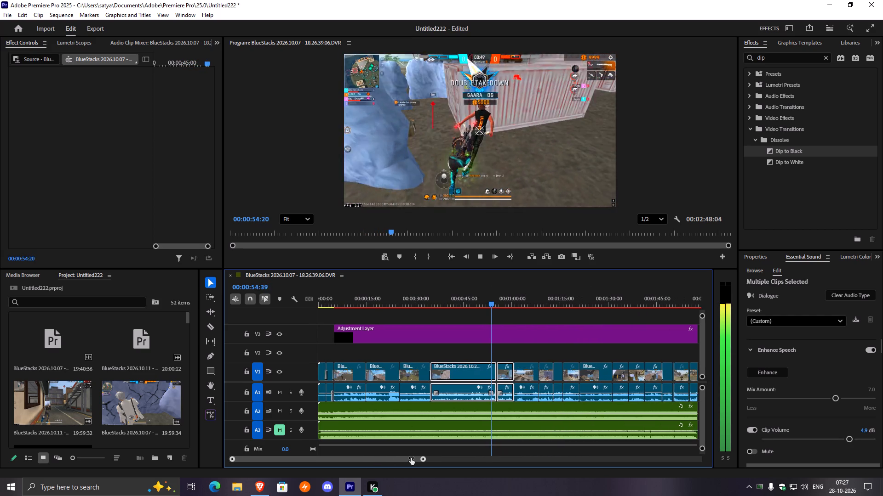
pyautogui.moveTo(411, 458); pyautogui.dragTo(417, 458)
pyautogui.click(659, 255)
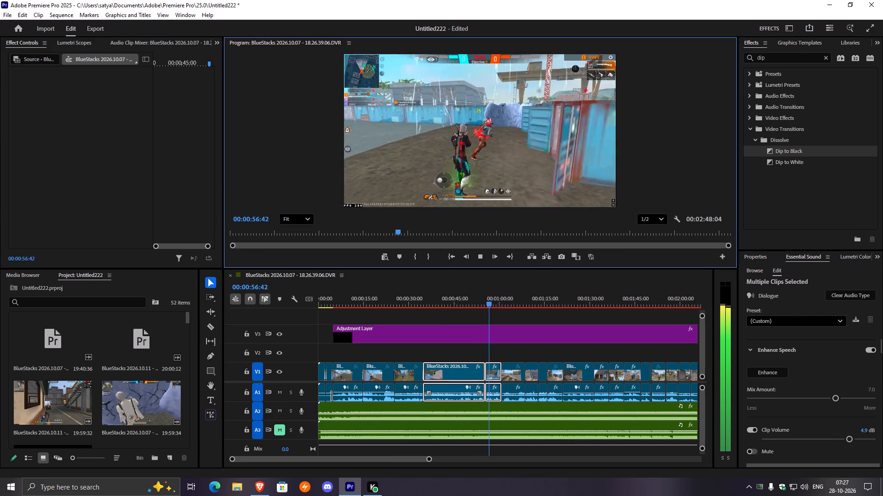
pyautogui.click(657, 265)
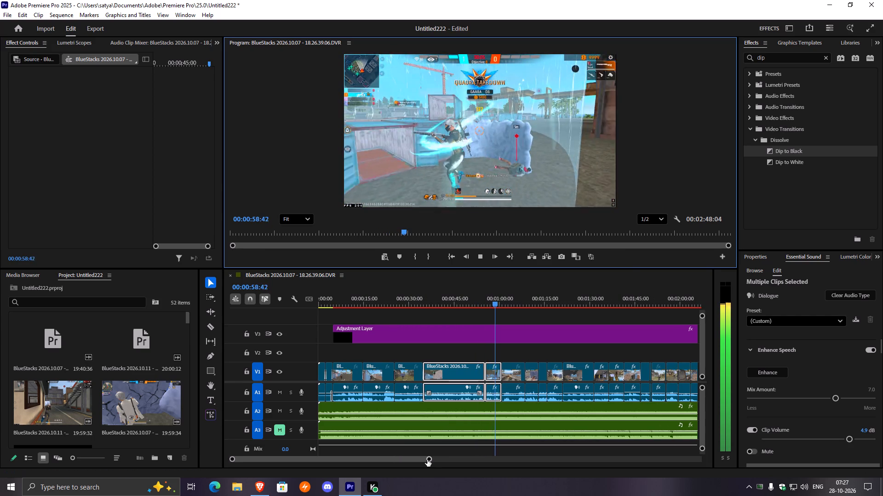
pyautogui.moveTo(430, 460); pyautogui.dragTo(467, 460)
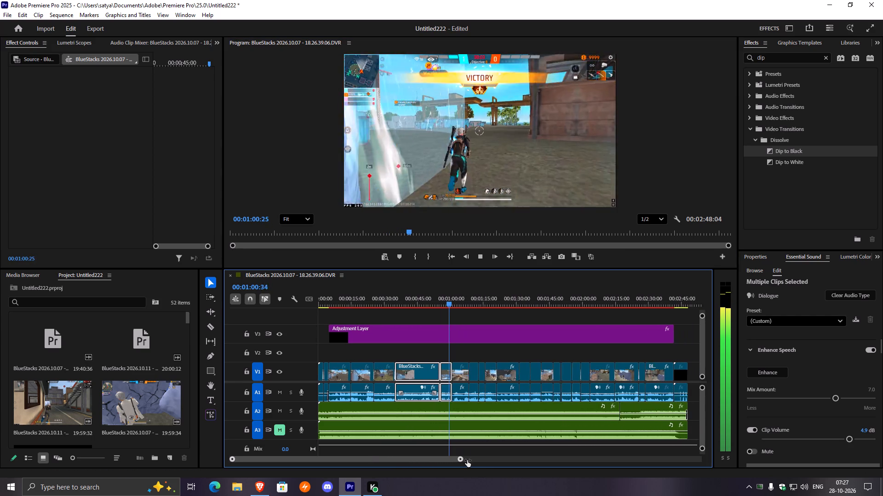
pyautogui.moveTo(467, 460); pyautogui.dragTo(471, 460)
pyautogui.click(550, 490)
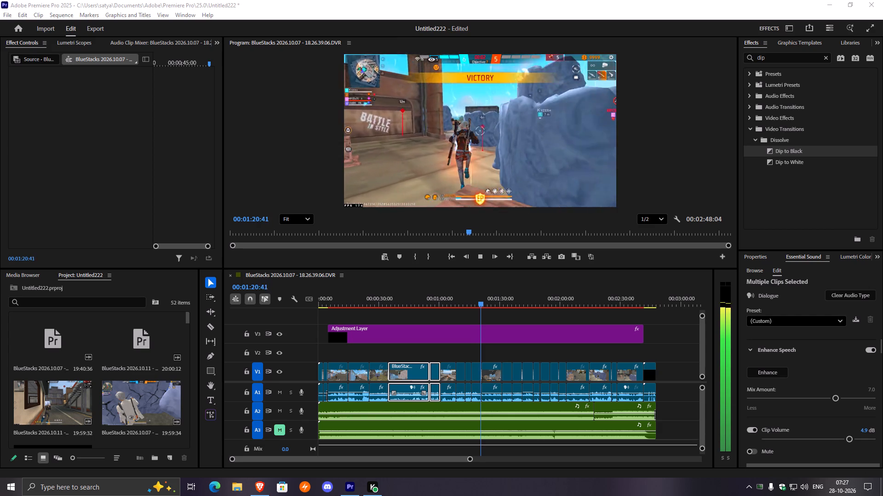
pyautogui.press('space')
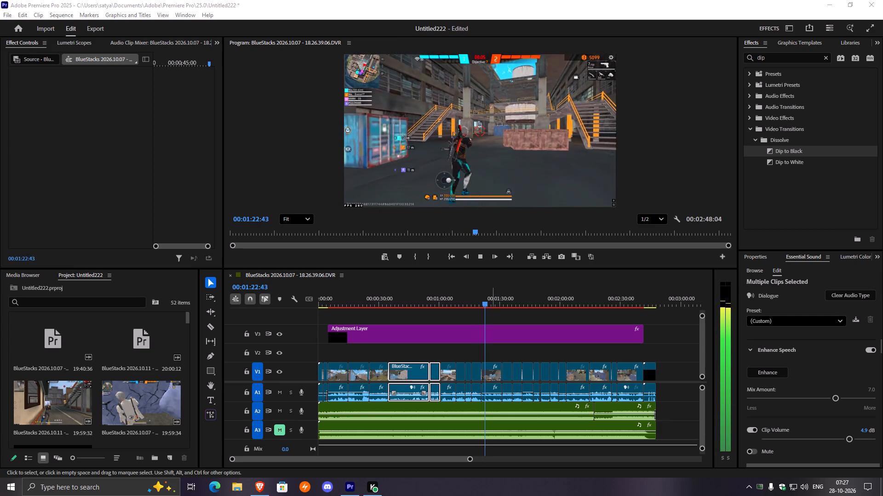
# Split the BlueStacks 2026.10.16 clip on V1 at 00:01:19:20 and delete the piece after the cut.
pyautogui.moveTo(484, 302); pyautogui.dragTo(473, 302)
pyautogui.press('space')
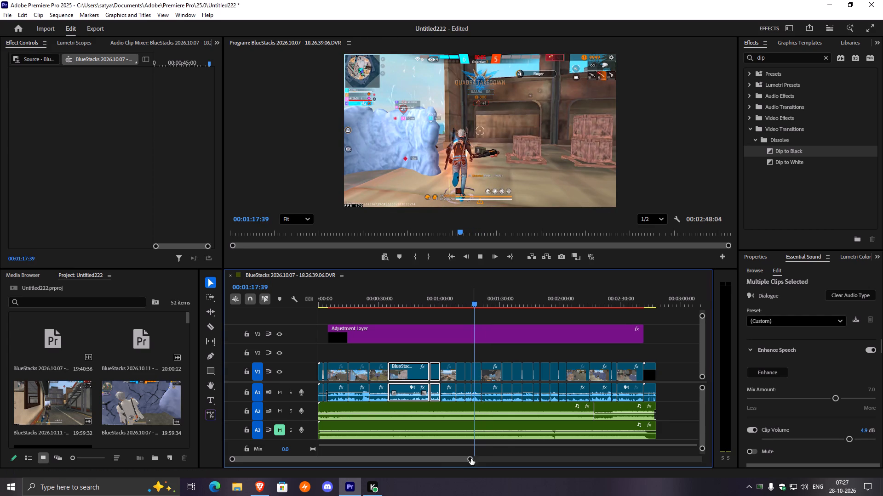
pyautogui.moveTo(470, 457); pyautogui.dragTo(412, 455)
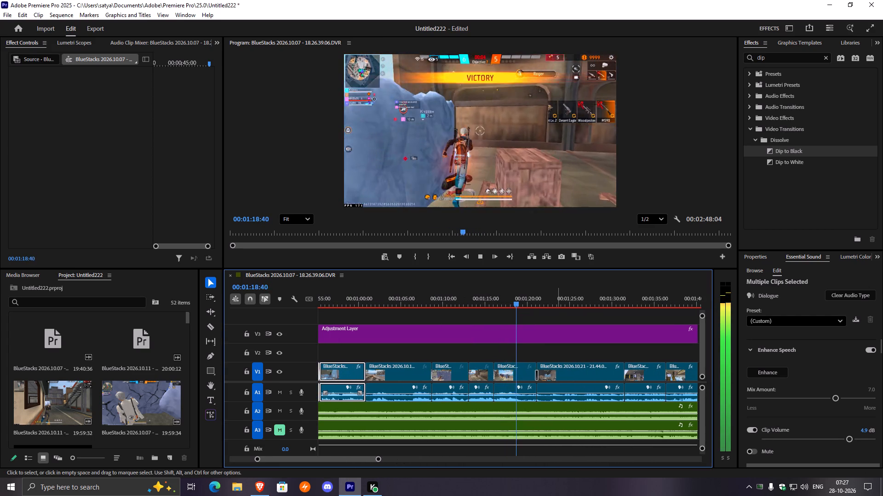
pyautogui.press('space')
pyautogui.press('space')
pyautogui.press('space')
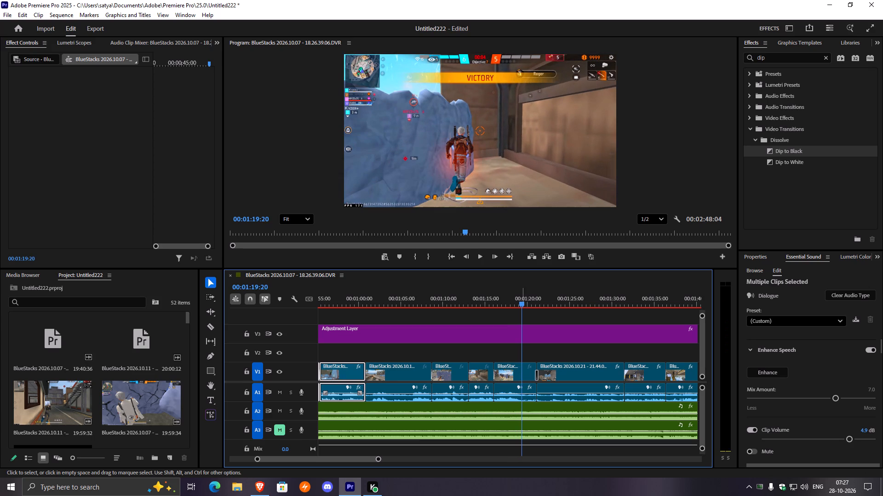
pyautogui.click(515, 369)
pyautogui.hotkey('ctrl', 'k')
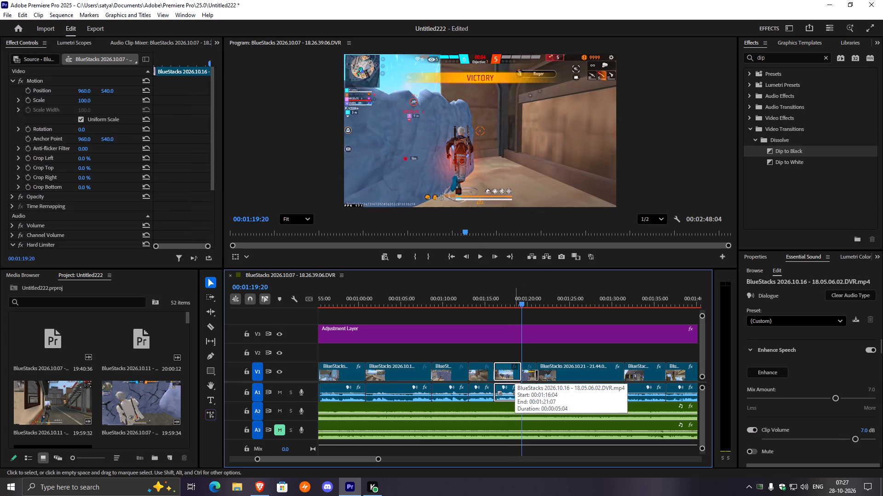
pyautogui.press('space')
pyautogui.click(530, 375)
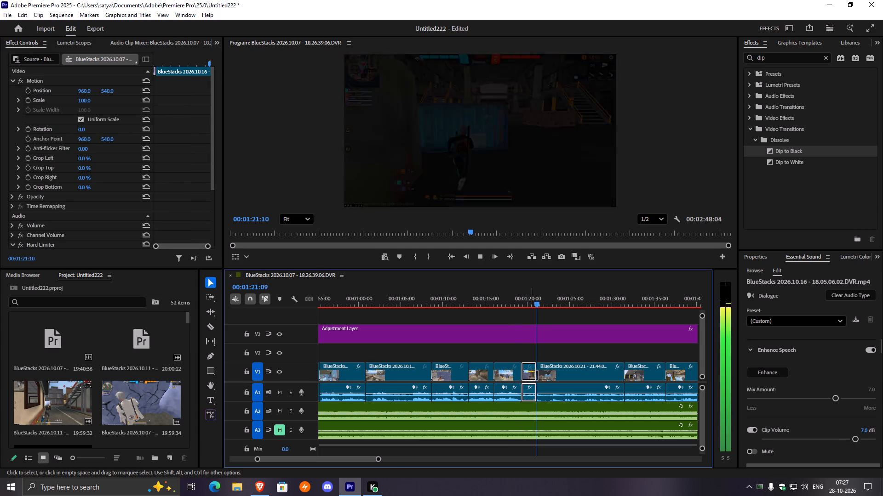
pyautogui.press('Delete')
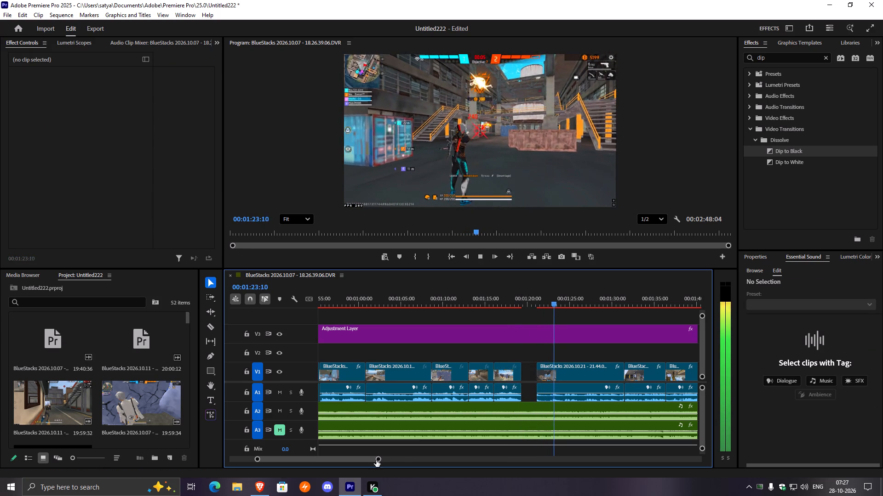
# Select all V1 and A1 clips after the gap near 00:01:20 and move them together against the trimmed 2026.10.16 clip.
pyautogui.moveTo(378, 458); pyautogui.dragTo(516, 460)
pyautogui.moveTo(557, 369); pyautogui.dragTo(431, 376)
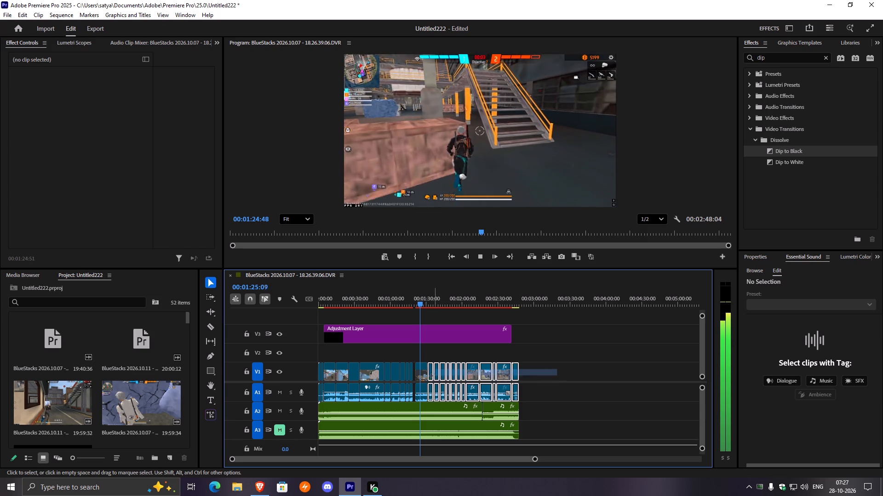
pyautogui.moveTo(431, 376); pyautogui.dragTo(424, 378)
pyautogui.moveTo(534, 458); pyautogui.dragTo(436, 460)
pyautogui.press('space')
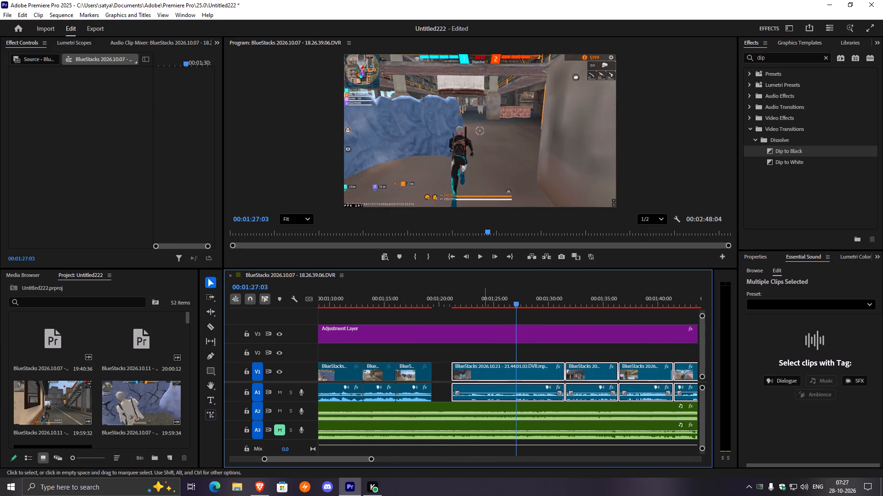
pyautogui.moveTo(484, 366); pyautogui.dragTo(462, 368)
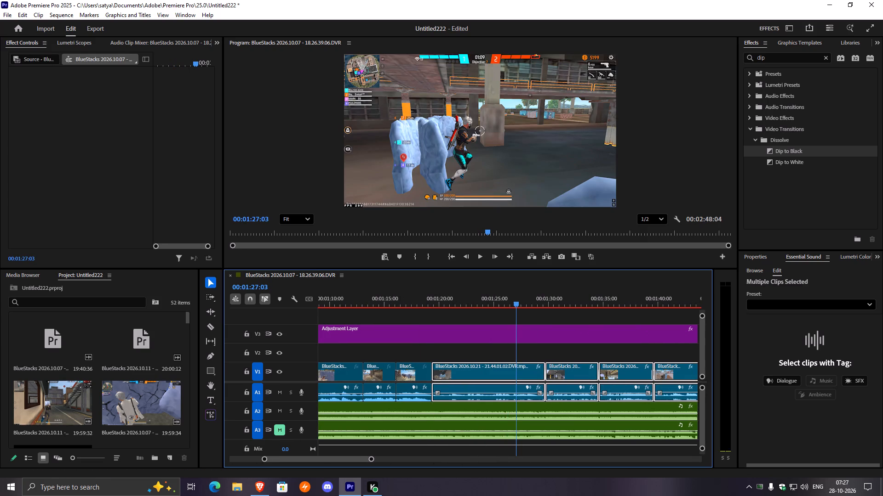
# Apply Dip to Black at the V1 cut near 00:01:19, before the BlueStacks 2026.10.21 - 21.44.01.02 clip.
pyautogui.moveTo(778, 151); pyautogui.dragTo(433, 373)
# Play the sequence from 00:01:18:51 through to its end to check the new transition and the remaining clips.
pyautogui.click(427, 302)
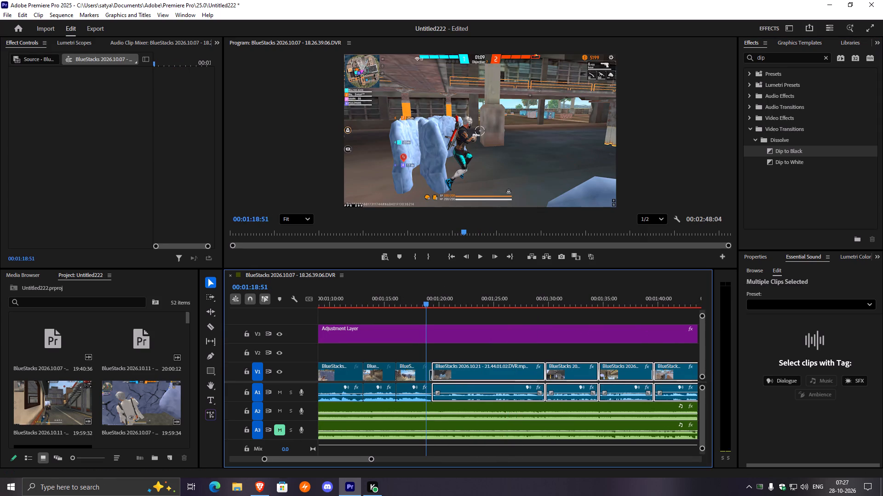
pyautogui.press('space')
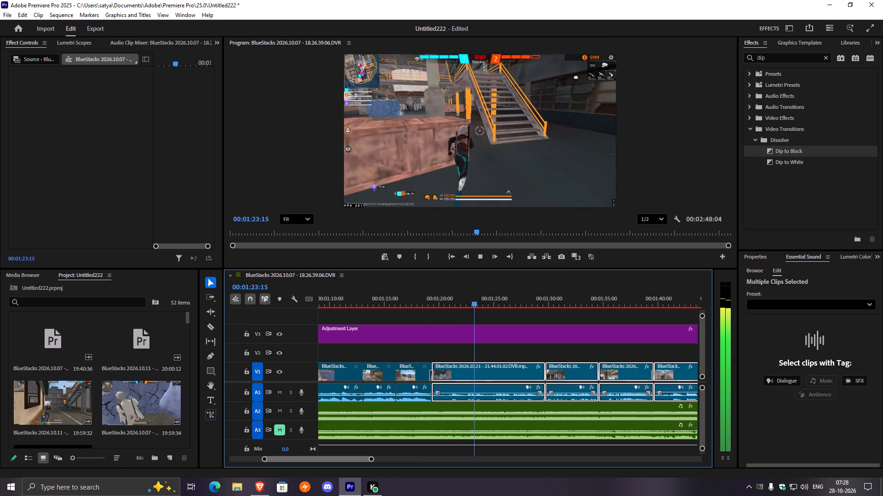
pyautogui.moveTo(372, 459); pyautogui.dragTo(427, 456)
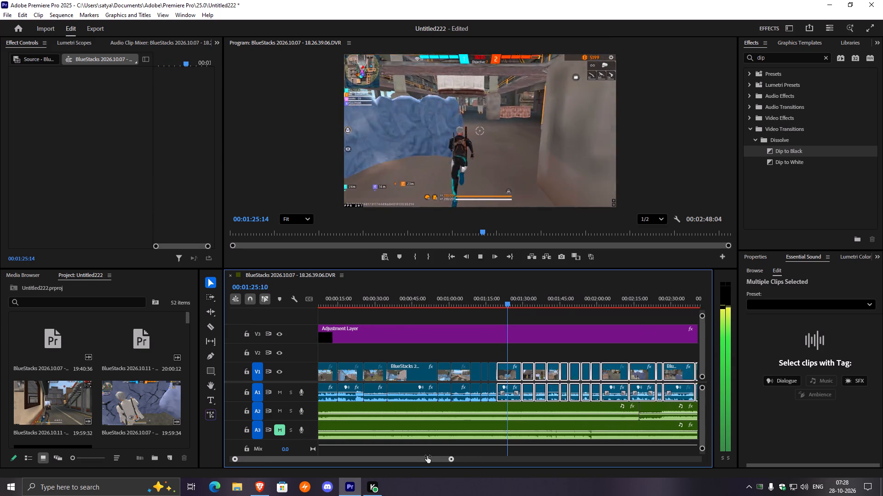
pyautogui.moveTo(427, 456); pyautogui.dragTo(441, 457)
pyautogui.click(553, 474)
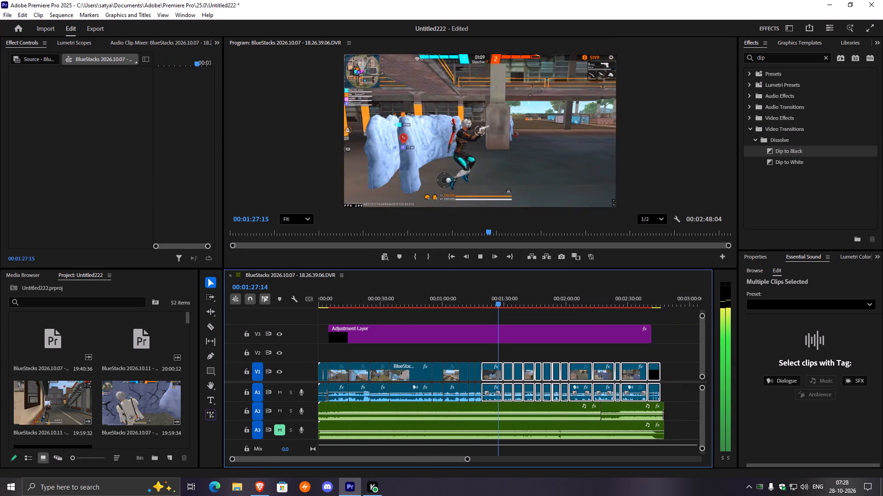
pyautogui.click(549, 483)
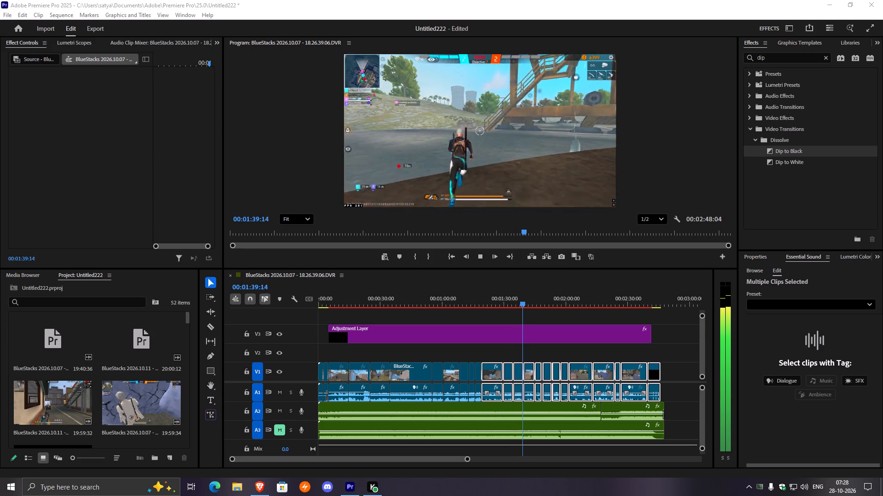
pyautogui.click(484, 495)
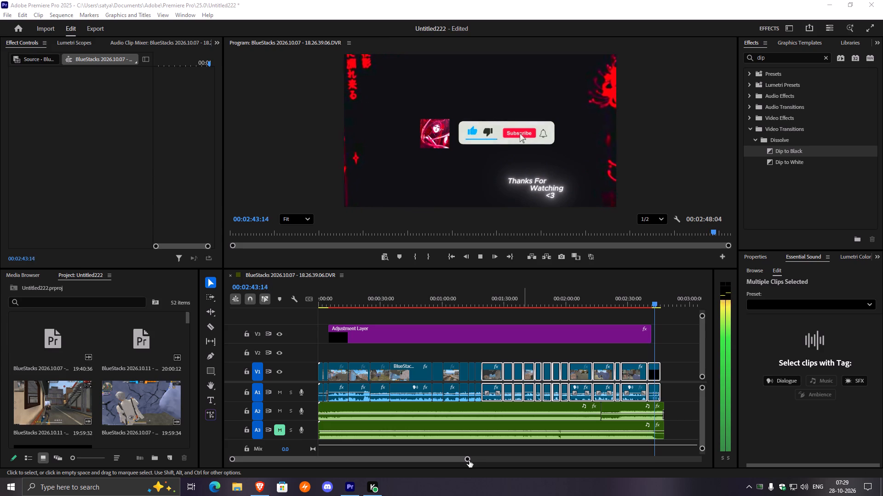
pyautogui.moveTo(468, 459); pyautogui.dragTo(483, 459)
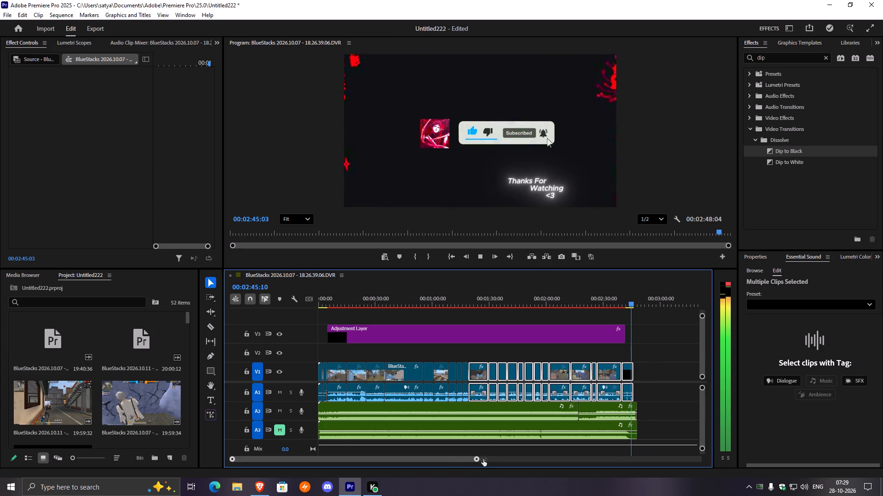
pyautogui.moveTo(483, 459); pyautogui.dragTo(510, 459)
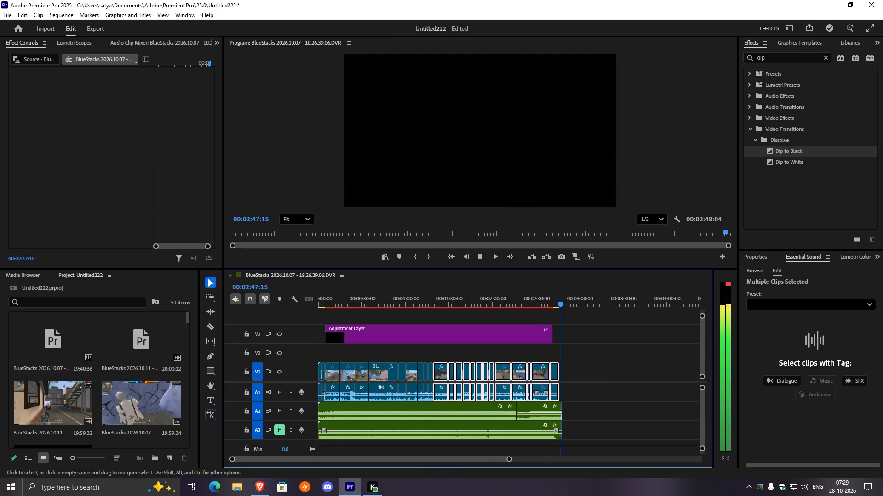
# Unmute audio track A3 and mute audio track A2.
pyautogui.click(276, 428)
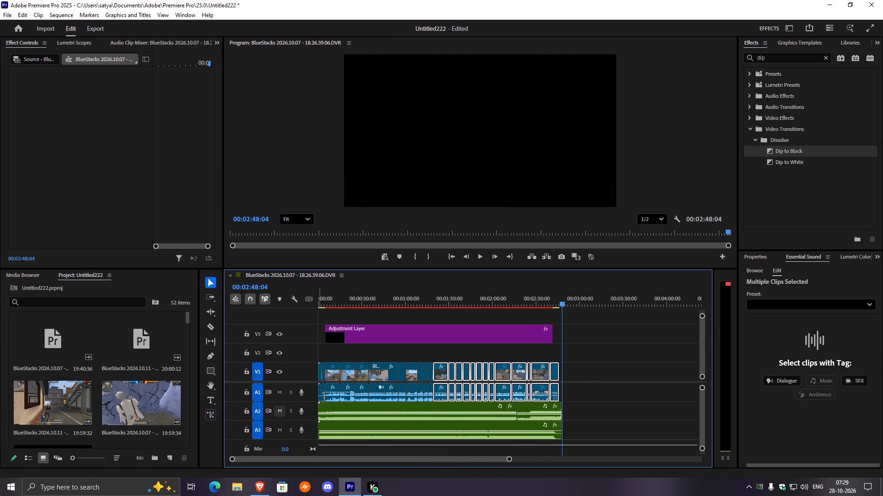
pyautogui.click(281, 411)
# Play the sequence from about 00:02:25 to listen to the music on A3.
pyautogui.press('space')
pyautogui.click(529, 307)
pyautogui.press('space')
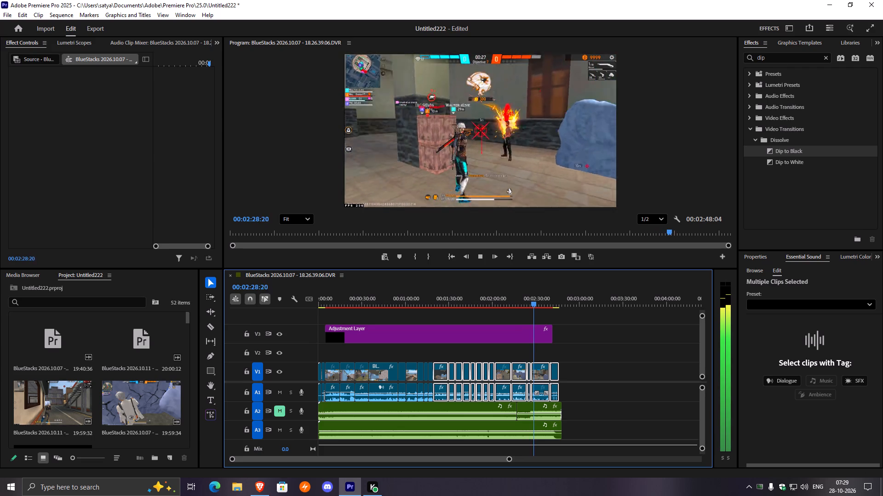
pyautogui.press('space')
# Delete the BIA - WE ON GO music clip from track A3.
pyautogui.click(379, 432)
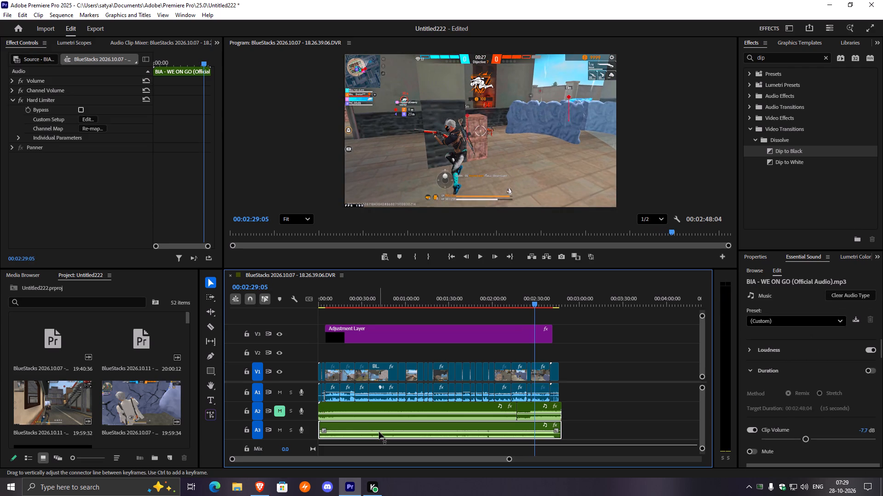
pyautogui.press('Delete')
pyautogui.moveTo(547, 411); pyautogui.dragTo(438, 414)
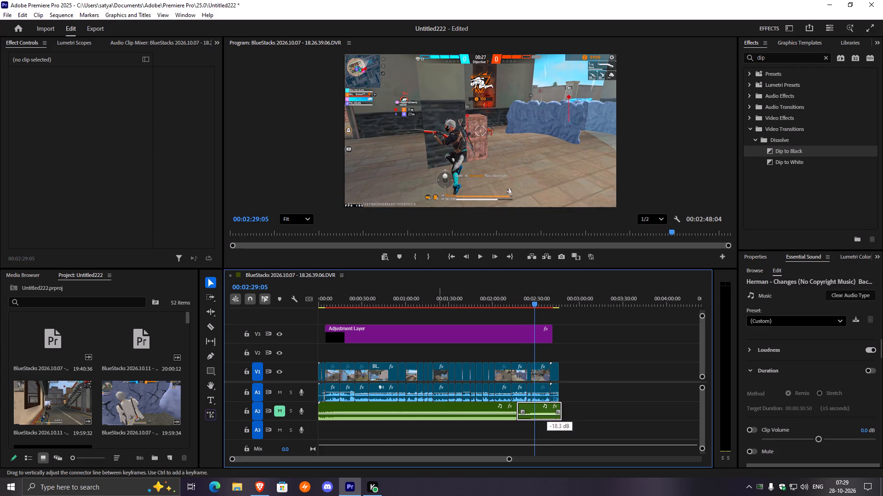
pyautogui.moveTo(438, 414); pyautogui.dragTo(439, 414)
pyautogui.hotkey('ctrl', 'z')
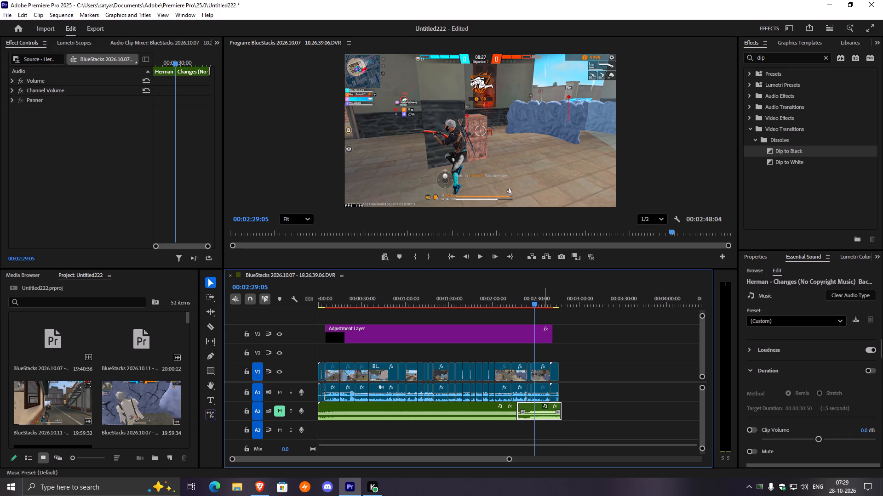
# Move the Herman - Changes music clip from A2 to A3 and extend both ends to 00:01:52:06, finishing level with the remaining A2 clip.
pyautogui.moveTo(539, 406); pyautogui.dragTo(396, 434)
pyautogui.moveTo(374, 429); pyautogui.dragTo(314, 430)
pyautogui.moveTo(417, 424); pyautogui.dragTo(437, 425)
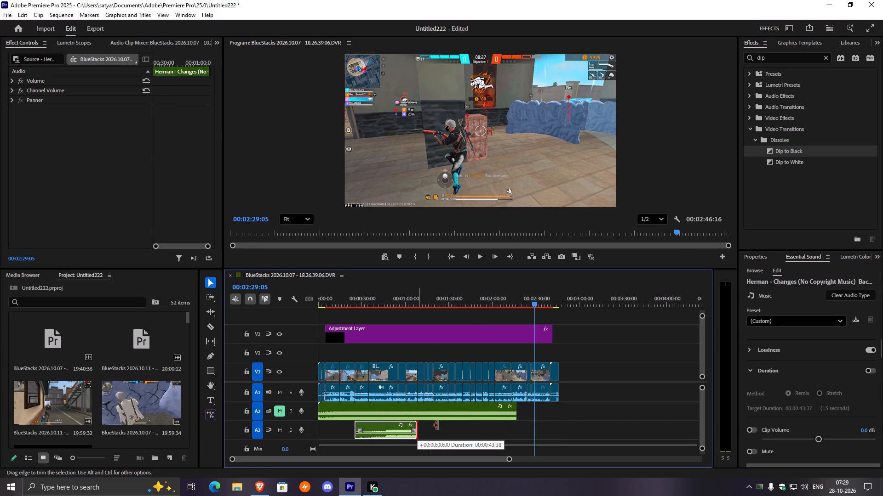
pyautogui.moveTo(437, 425); pyautogui.dragTo(665, 425)
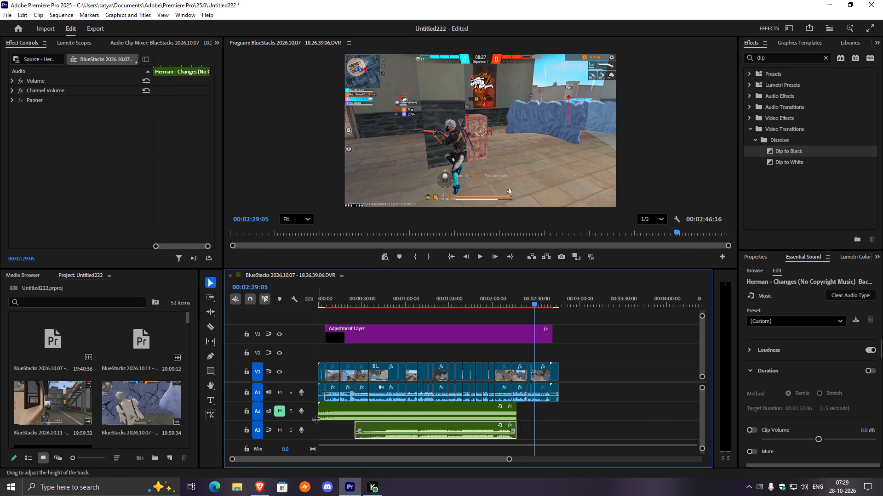
# Play the sequence from 00:01:09:44 to listen to the extended Herman - Changes music on A3.
pyautogui.press('space')
pyautogui.click(416, 316)
pyautogui.click(420, 304)
pyautogui.press('space')
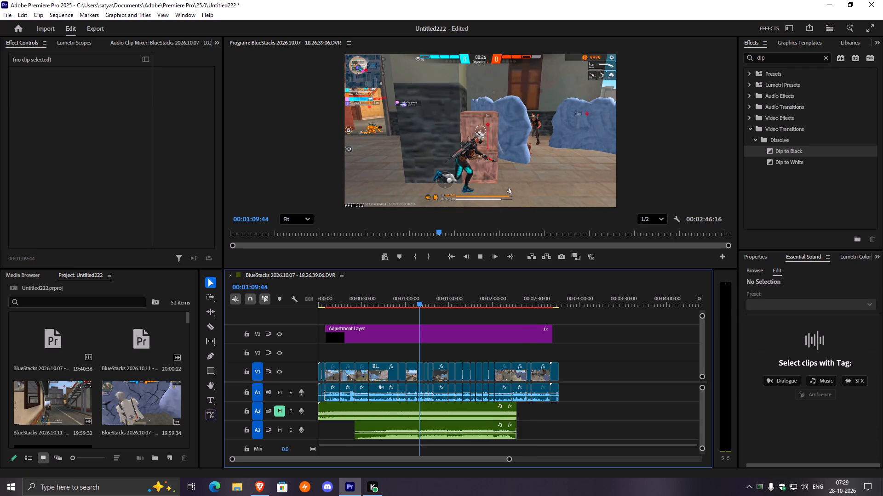
pyautogui.press('space')
pyautogui.press('space')
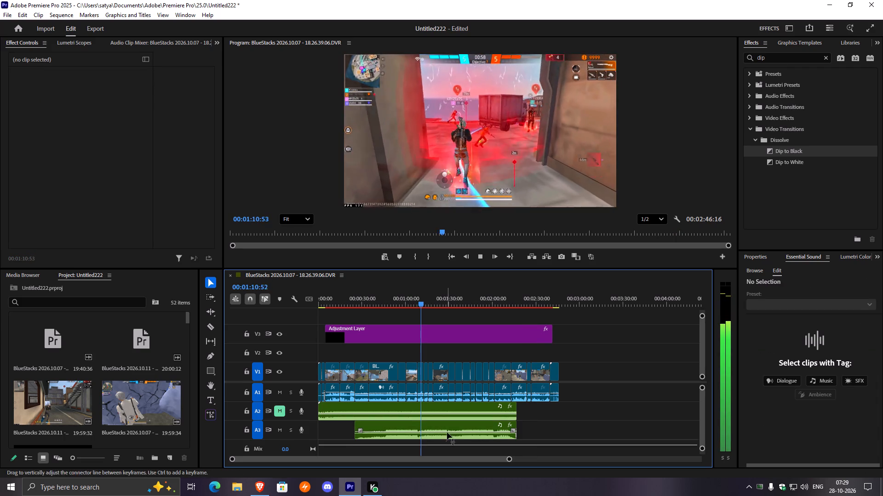
# Delete the Herman - Changes music clip from track A3.
pyautogui.click(455, 427)
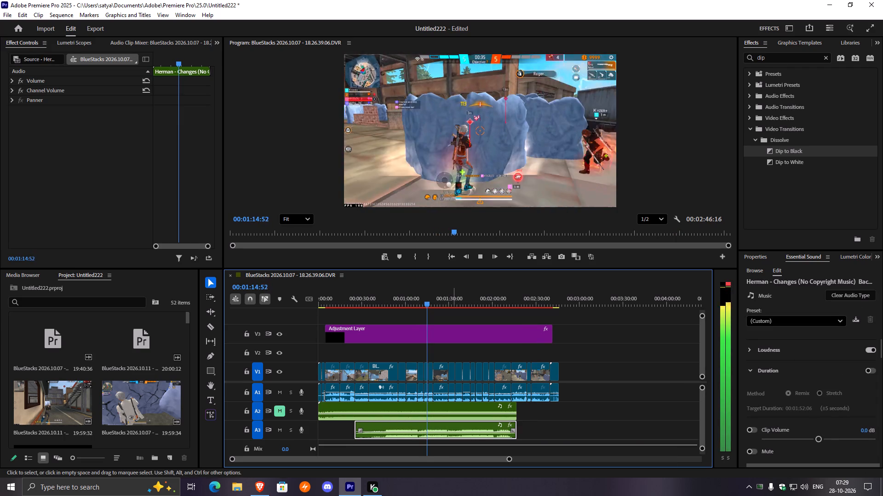
pyautogui.click(453, 426)
pyautogui.press('Delete')
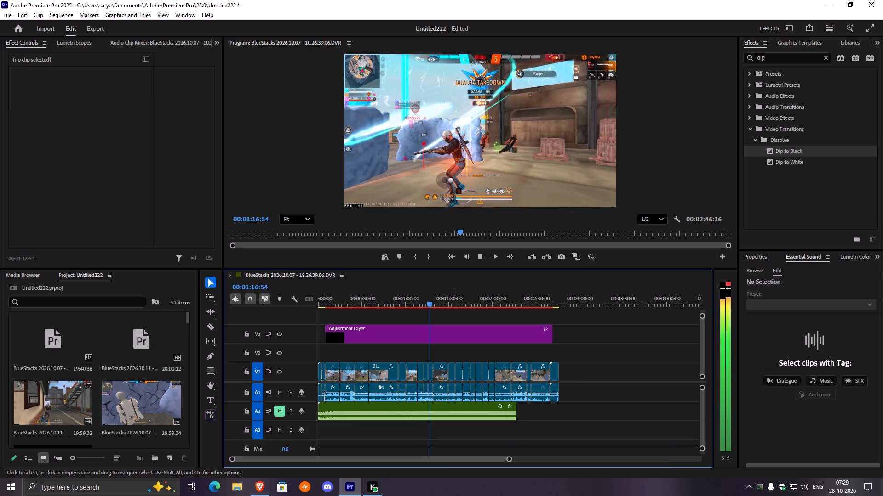
pyautogui.click(447, 401)
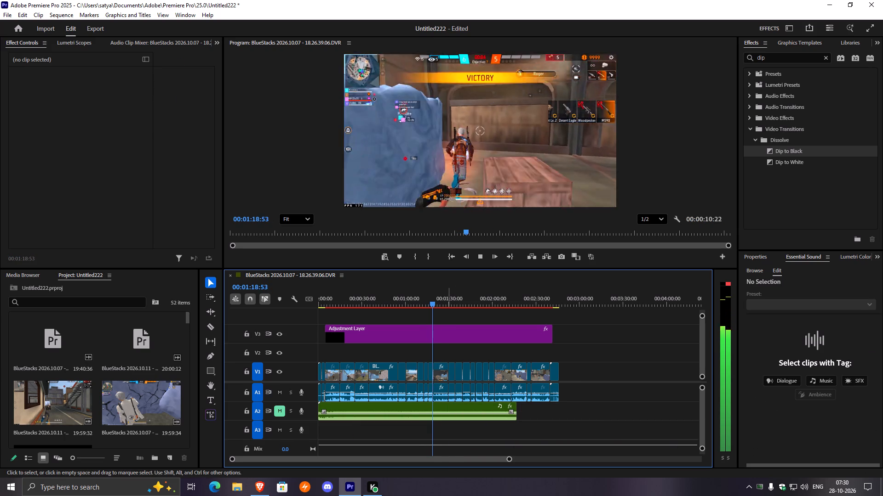
pyautogui.hotkey('ctrl', 'z')
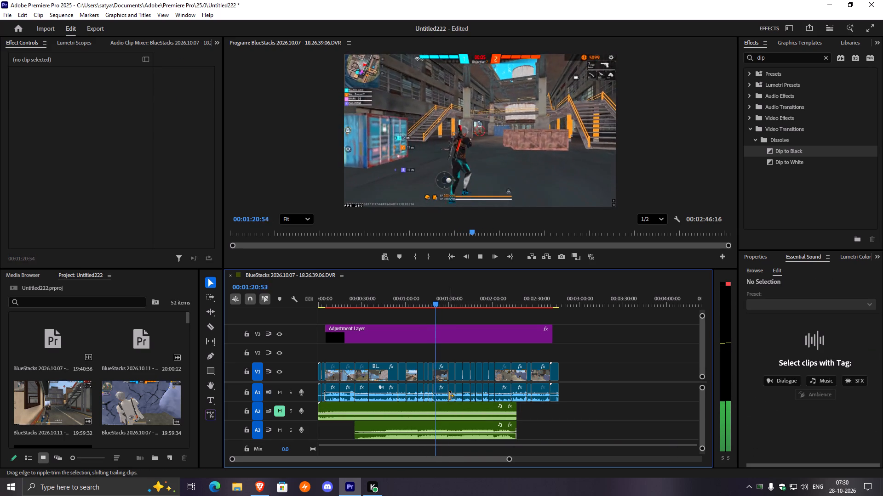
pyautogui.hotkey('ctrl', 'shift', 'z')
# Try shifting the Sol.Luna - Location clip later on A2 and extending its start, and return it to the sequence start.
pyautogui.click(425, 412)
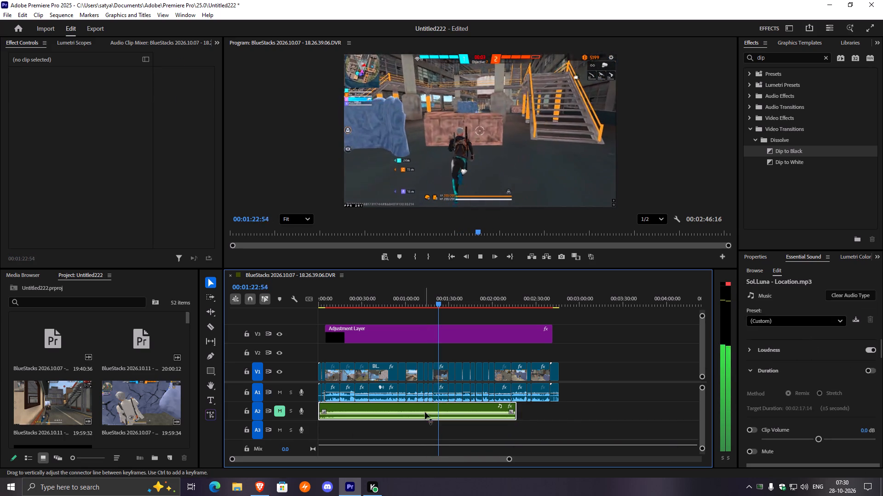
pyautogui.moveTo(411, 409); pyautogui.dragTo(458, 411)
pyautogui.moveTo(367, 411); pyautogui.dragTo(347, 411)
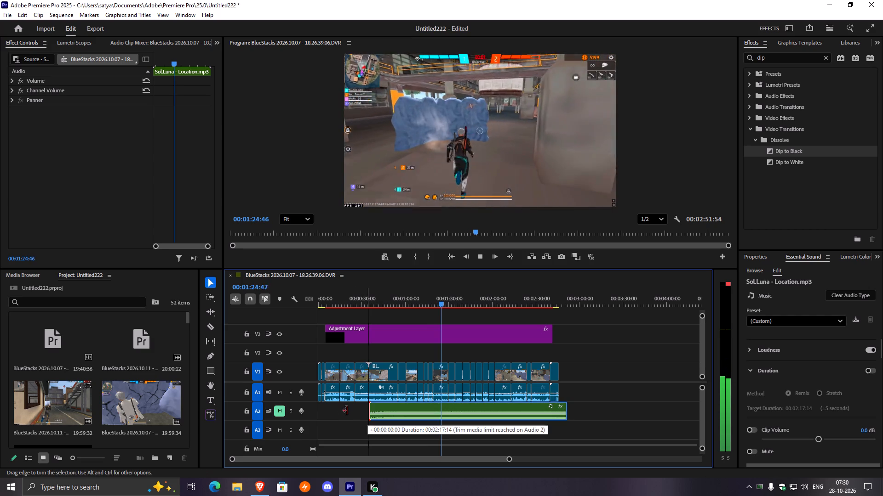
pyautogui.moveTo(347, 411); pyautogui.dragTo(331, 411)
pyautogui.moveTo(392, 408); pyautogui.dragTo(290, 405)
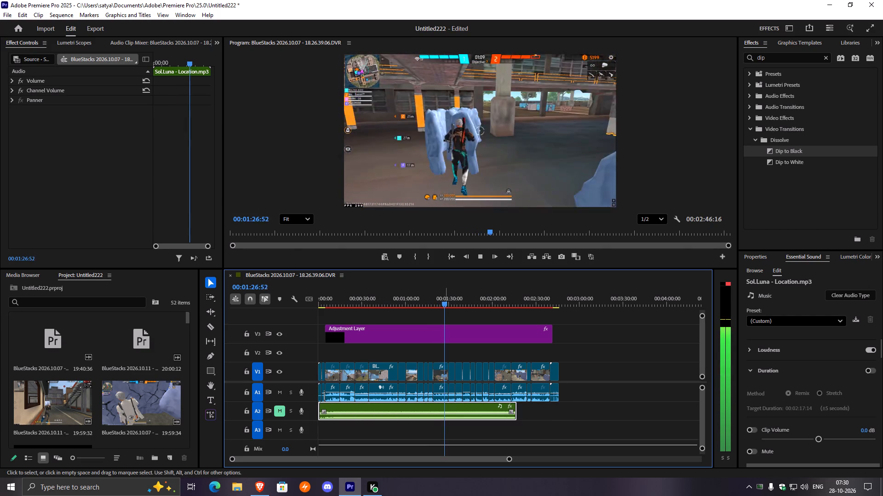
# Play the opening of the sequence from 00:00:00:00 and unmute audio track A2.
pyautogui.moveTo(445, 302); pyautogui.dragTo(185, 316)
pyautogui.press('space')
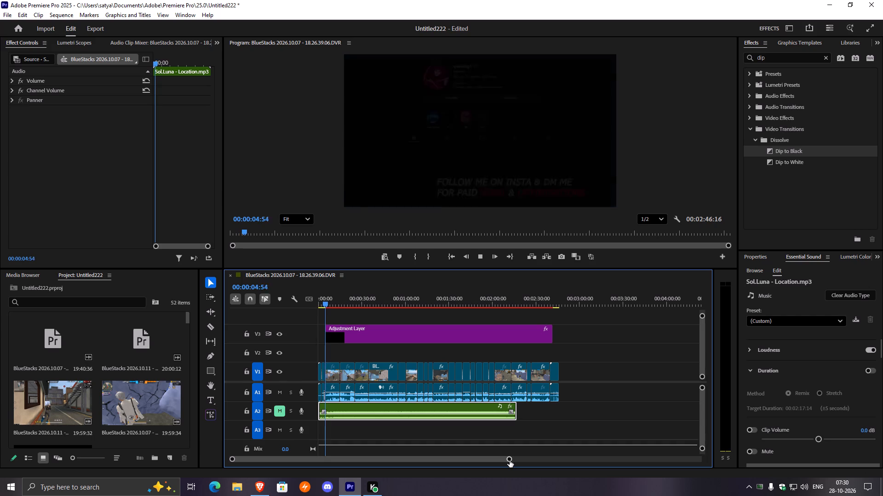
pyautogui.press('space')
pyautogui.click(277, 408)
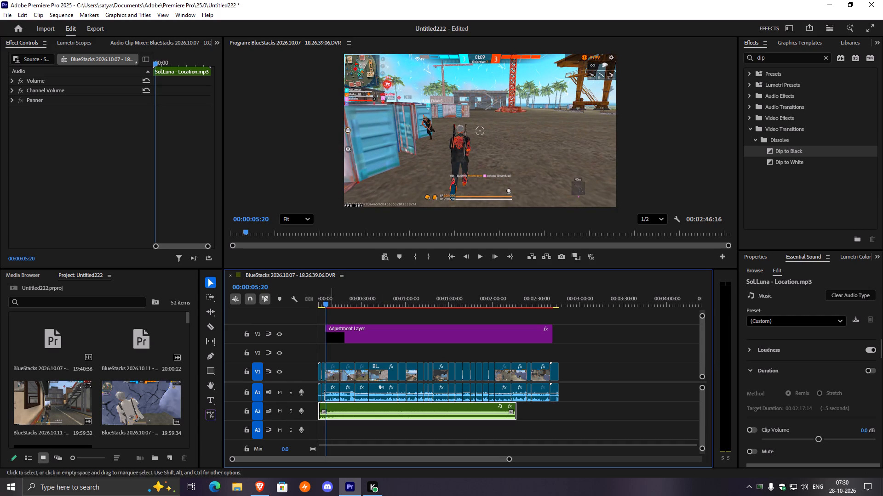
# Play the sequence from its start to listen to the Sol.Luna - Location music on A2, and return the playhead to 00:00:00:00.
pyautogui.moveTo(327, 299); pyautogui.dragTo(200, 313)
pyautogui.press('space')
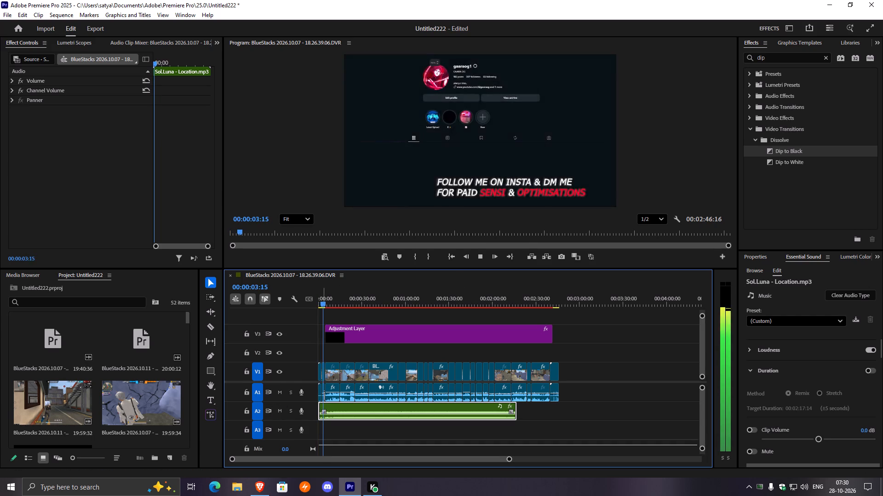
pyautogui.moveTo(323, 304); pyautogui.dragTo(229, 304)
# Switch to File Explorer and look through the Downloads folder for another background music file.
pyautogui.click(243, 486)
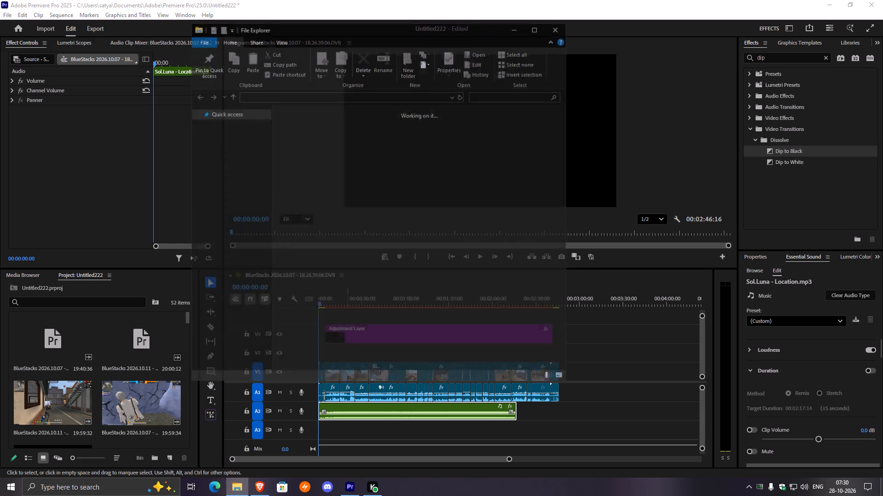
pyautogui.click(240, 136)
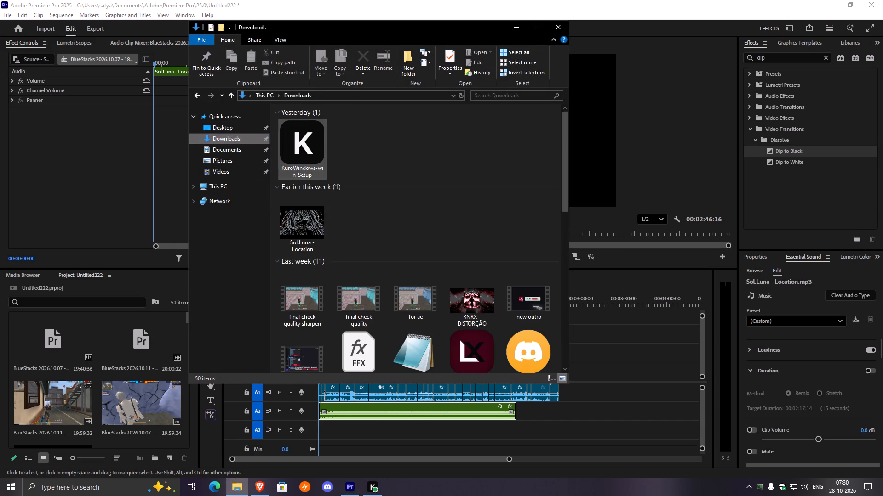
pyautogui.click(299, 225)
pyautogui.scroll(-2, 342, 239)
pyautogui.scroll(1, 373, 242)
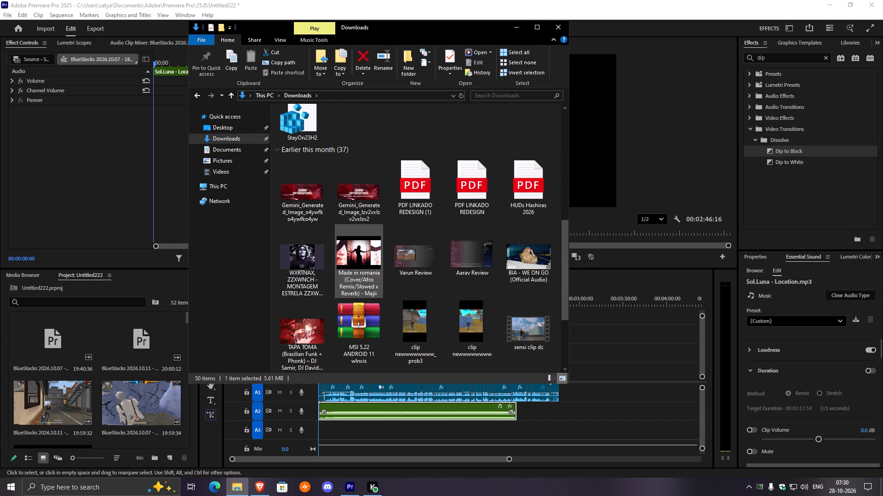
pyautogui.scroll(-2, 466, 207)
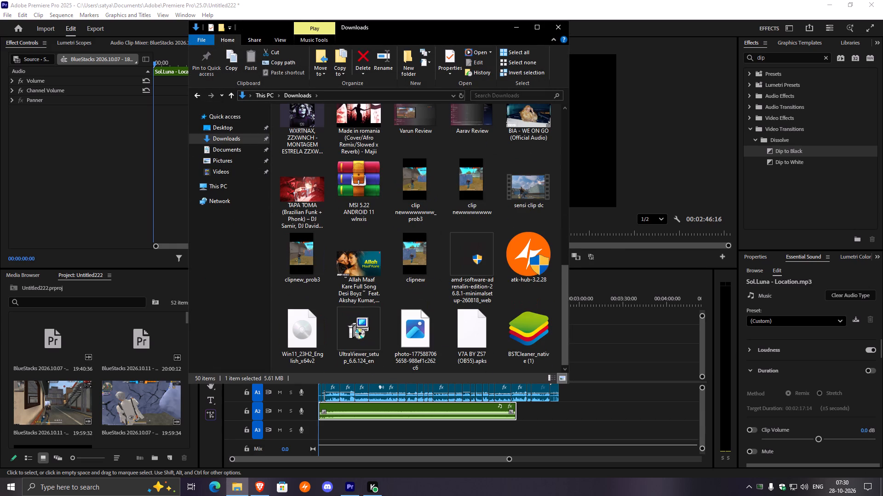
pyautogui.scroll(-1, 363, 265)
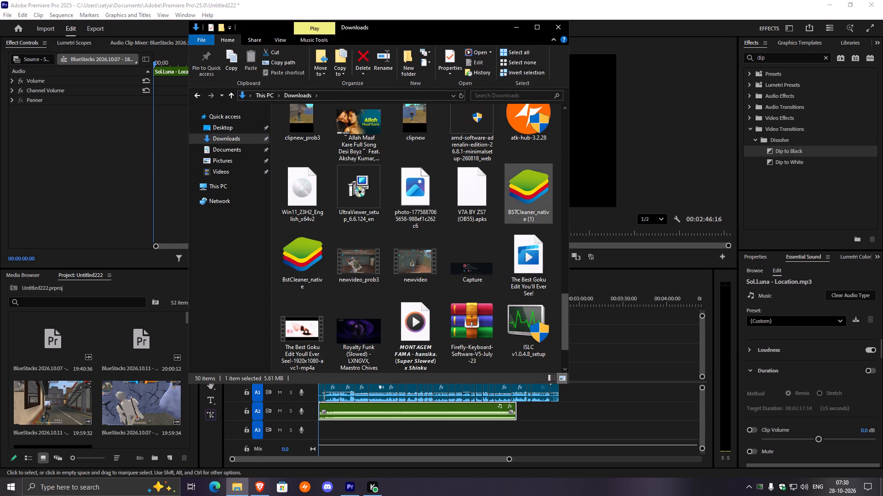
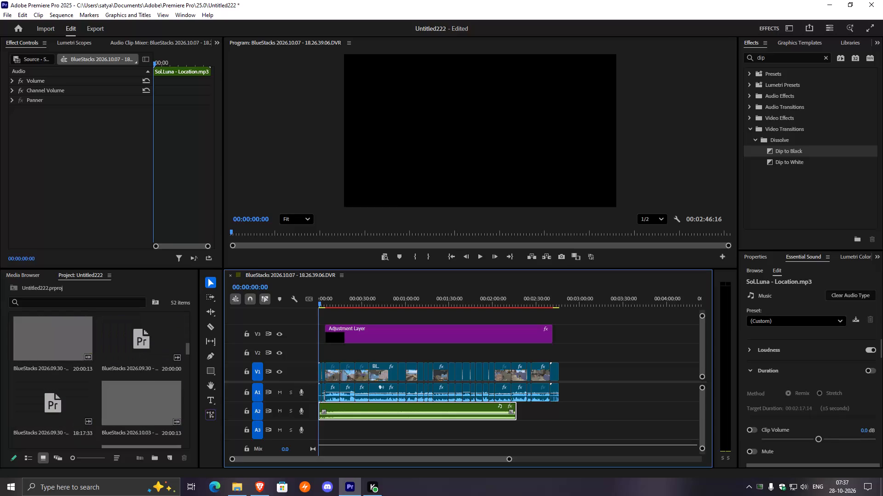
# Import the Brendan Mags - Antidotes and LiFli - 444 music files from Downloads onto track A3, starting at the sequence start.
pyautogui.scroll(-6, 205, 446)
pyautogui.click(238, 486)
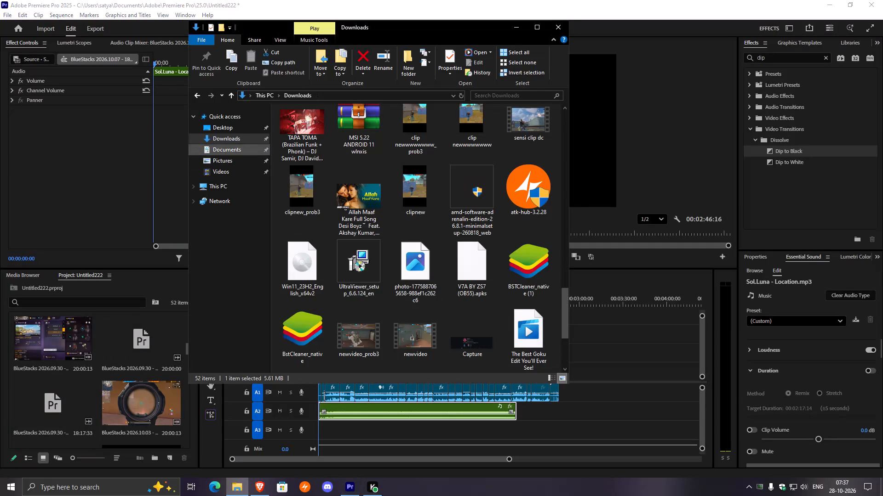
pyautogui.click(218, 143)
pyautogui.moveTo(442, 158); pyautogui.dragTo(293, 157)
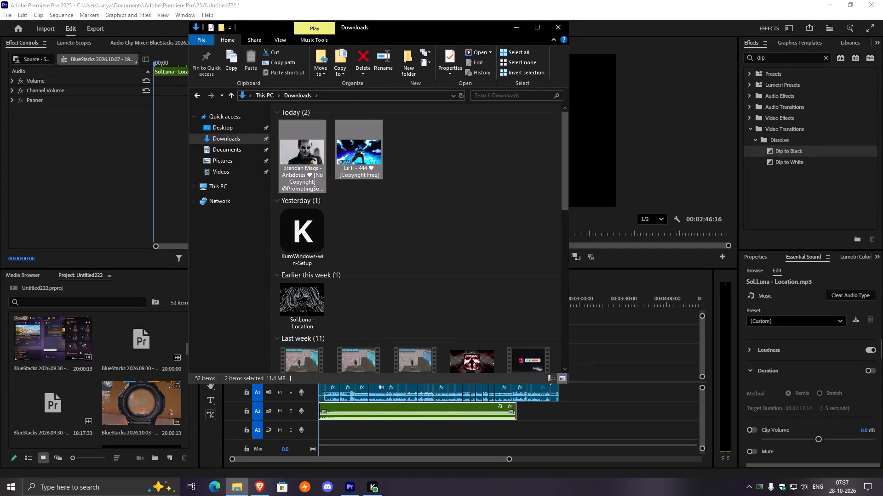
pyautogui.moveTo(295, 145); pyautogui.dragTo(340, 435)
pyautogui.click(615, 406)
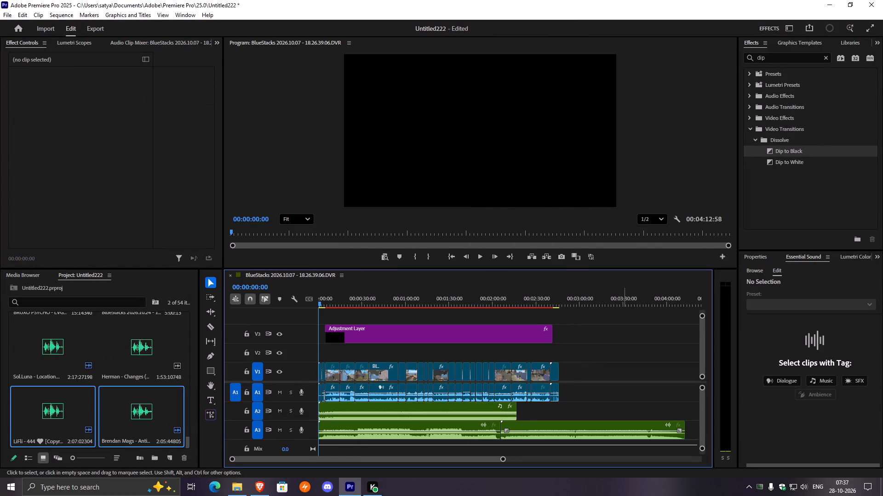
# Set the clip volume of both new music clips on A3 to -7.1 dB.
pyautogui.moveTo(695, 426); pyautogui.dragTo(447, 434)
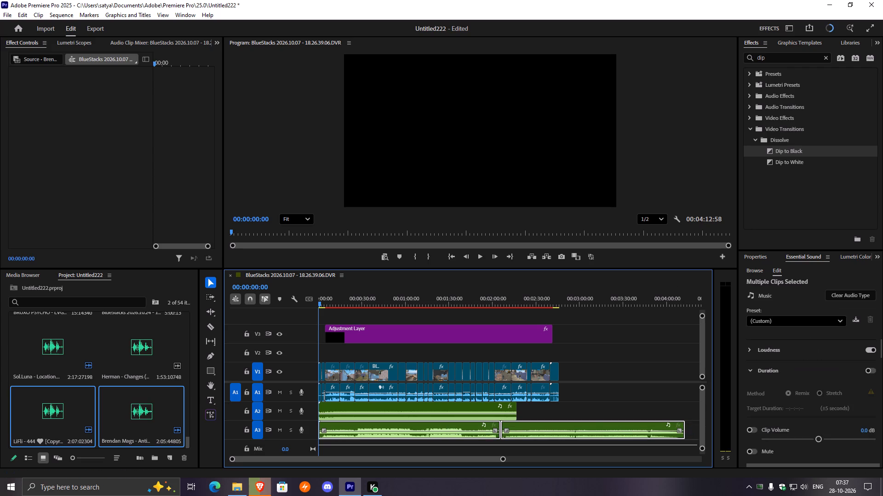
pyautogui.moveTo(818, 440); pyautogui.dragTo(803, 442)
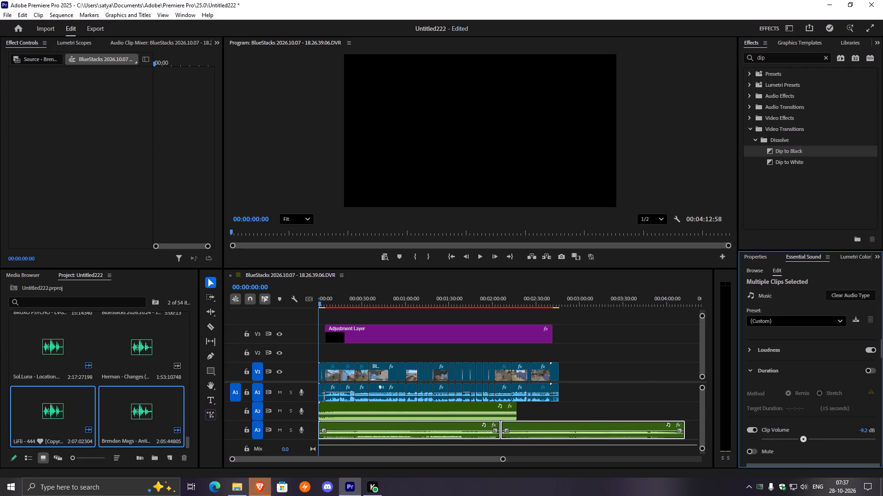
pyautogui.moveTo(803, 442); pyautogui.dragTo(806, 442)
# Play the sequence from its start and mute audio track A2 to hear the new music on A3.
pyautogui.press('space')
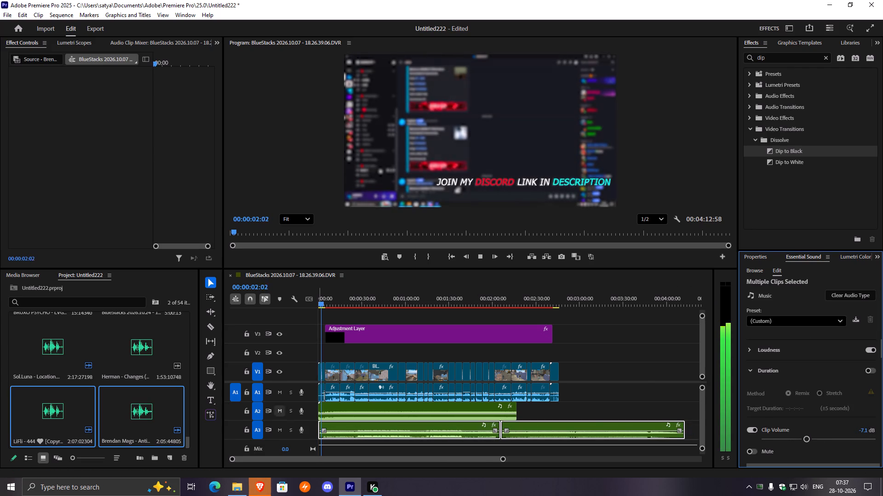
pyautogui.click(279, 411)
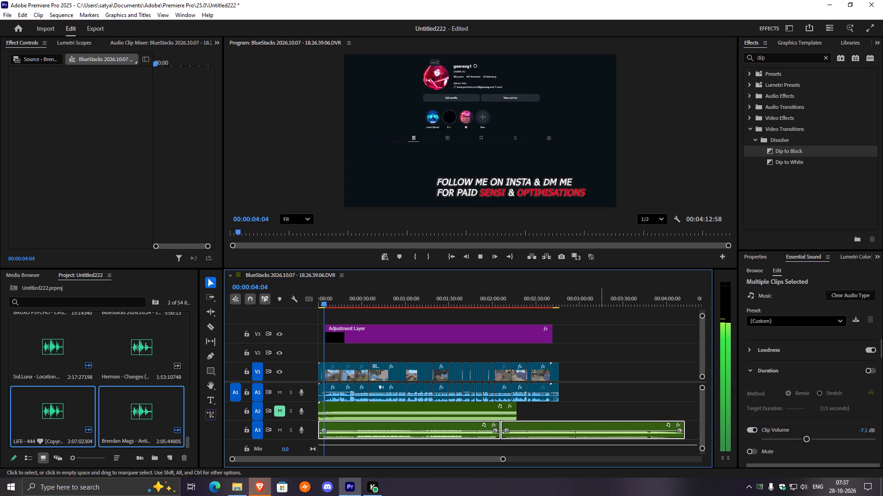
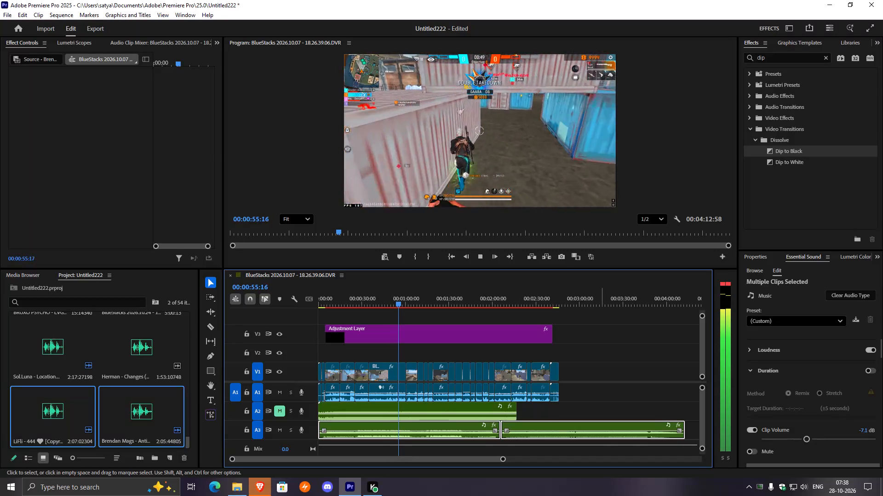
# Reorder the two music clips on A3 so LiFli - 444 starts the sequence, followed directly by Brendan Mags - Antidotes.
pyautogui.press('space')
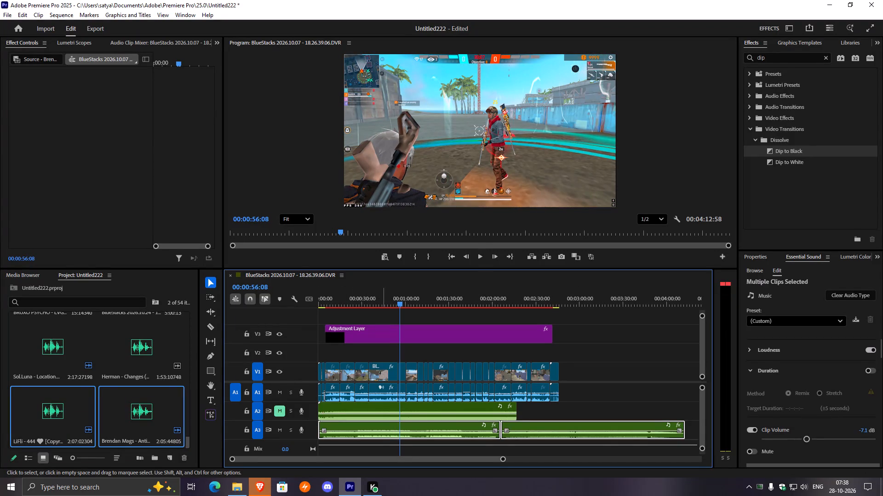
pyautogui.click(420, 412)
pyautogui.moveTo(373, 423); pyautogui.dragTo(694, 423)
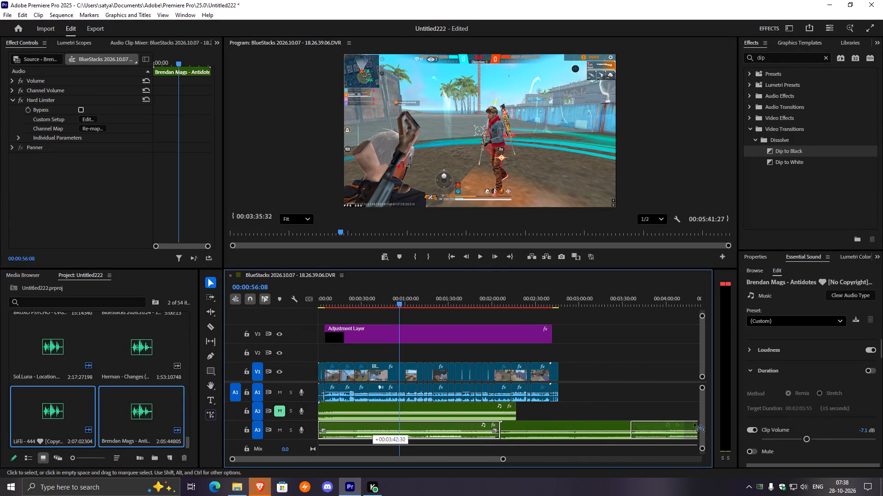
pyautogui.moveTo(694, 423); pyautogui.dragTo(313, 426)
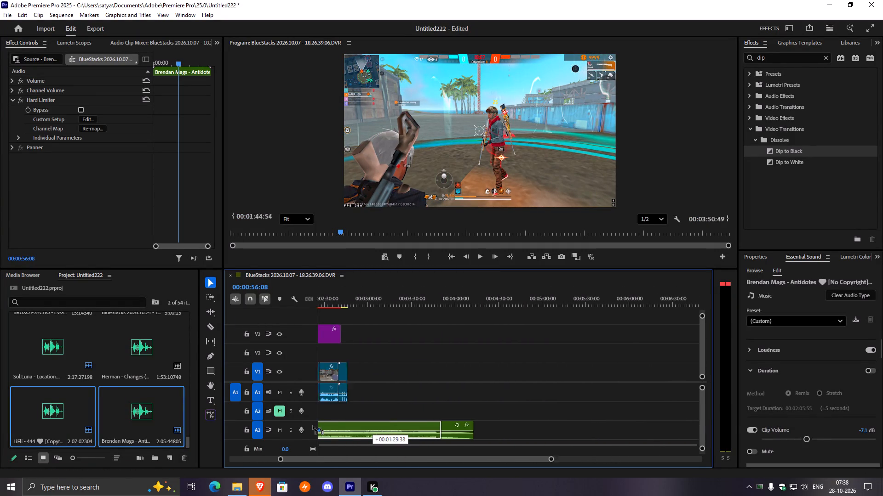
pyautogui.moveTo(313, 426); pyautogui.dragTo(670, 430)
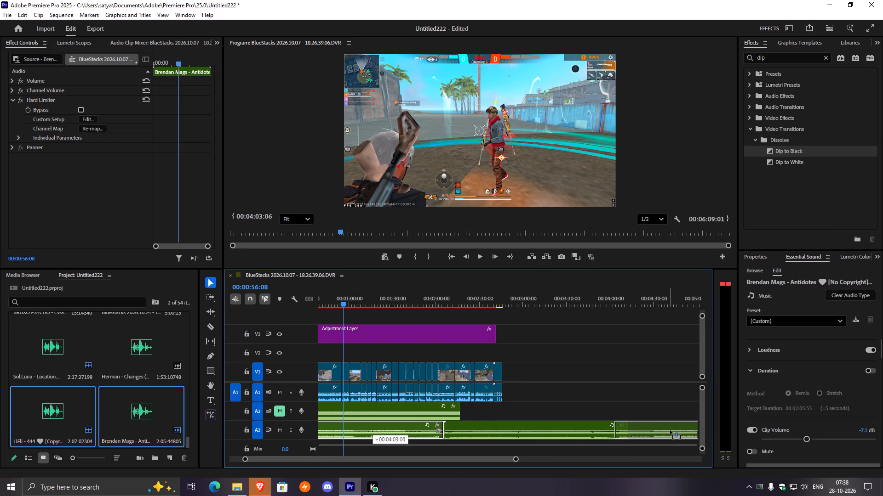
pyautogui.moveTo(670, 430); pyautogui.dragTo(680, 430)
pyautogui.moveTo(615, 408); pyautogui.dragTo(650, 429)
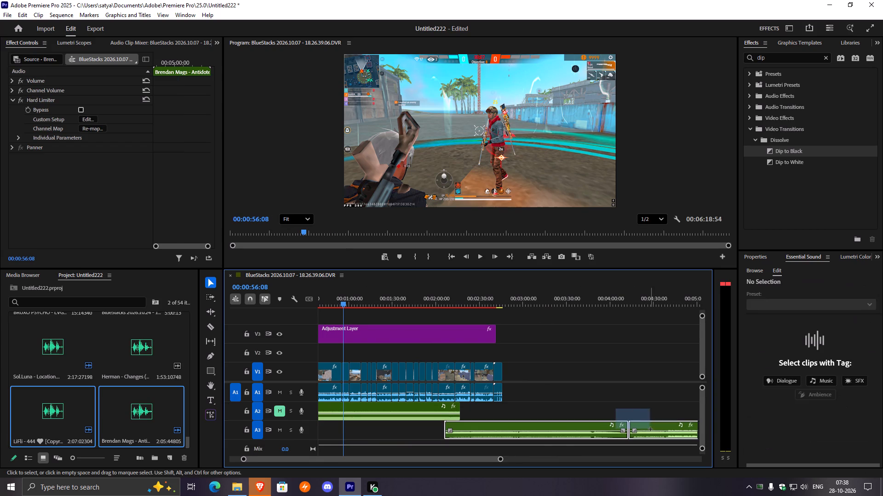
pyautogui.moveTo(650, 429); pyautogui.dragTo(651, 429)
pyautogui.moveTo(530, 425); pyautogui.dragTo(313, 423)
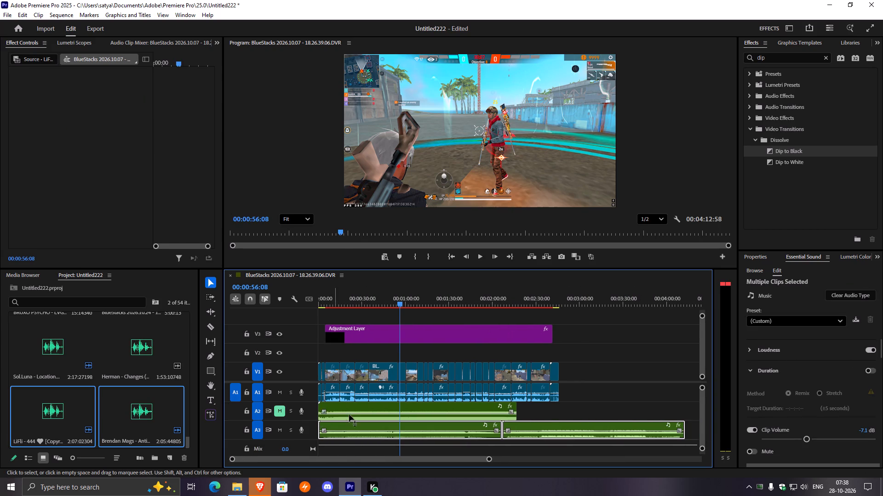
# Play the sequence from its start to hear LiFli - 444, with the speaker volume at 70.
pyautogui.moveTo(399, 304); pyautogui.dragTo(143, 303)
pyautogui.press('space')
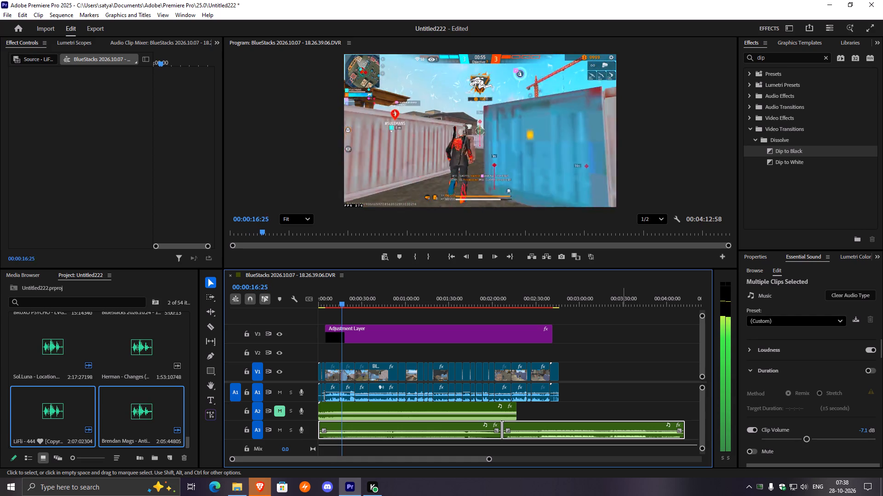
pyautogui.click(801, 484)
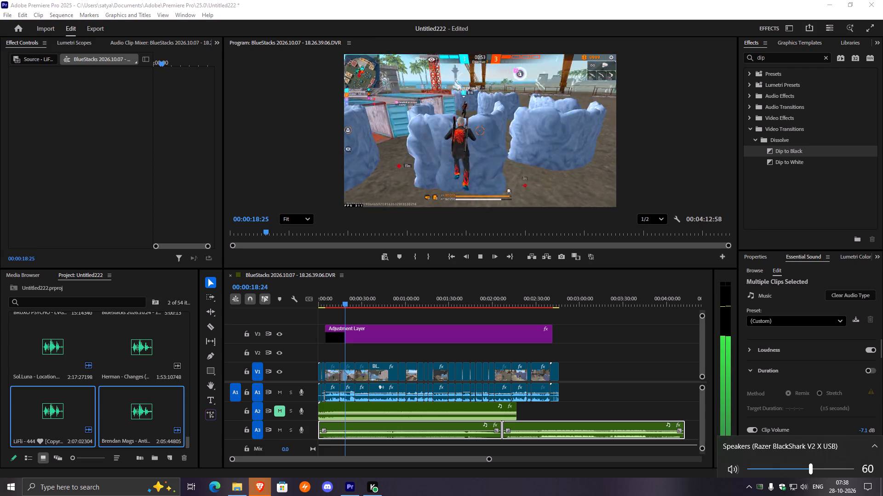
pyautogui.scroll(5, 808, 467)
pyautogui.press('space')
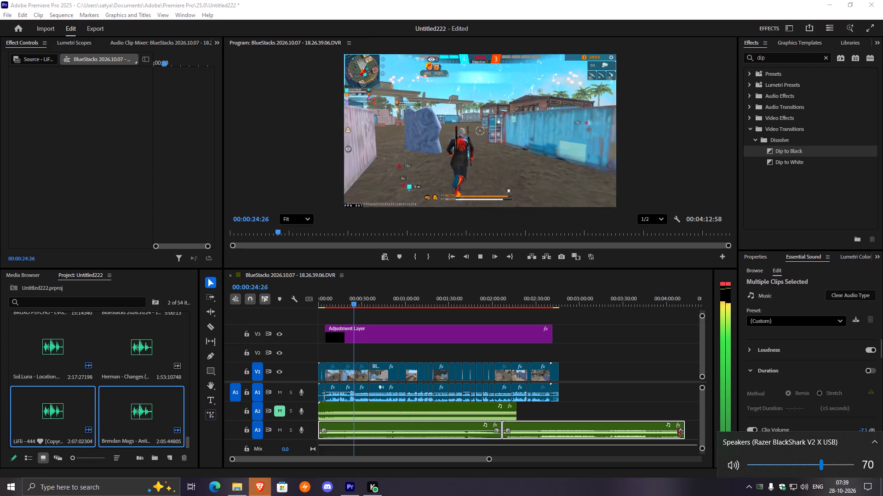
# Find the quadra takedown moment in the BlueStacks 2026.10.24 - 16.31.27.02 clip and split the clip at 00:00:22:34.
pyautogui.moveTo(355, 301); pyautogui.dragTo(351, 299)
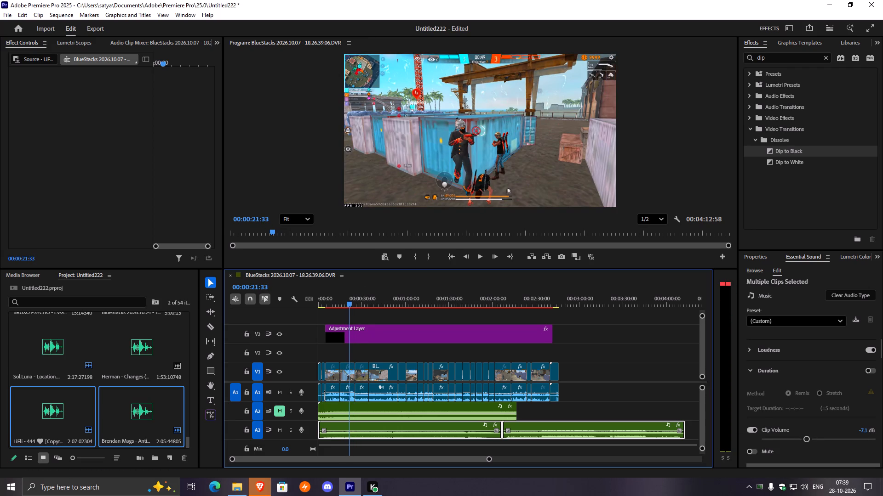
pyautogui.moveTo(351, 299); pyautogui.dragTo(351, 298)
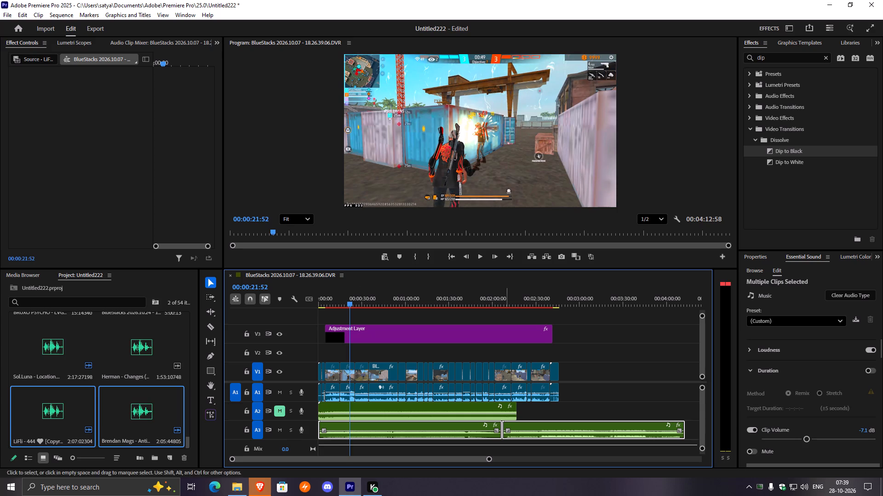
pyautogui.moveTo(490, 458); pyautogui.dragTo(431, 489)
pyautogui.click(444, 368)
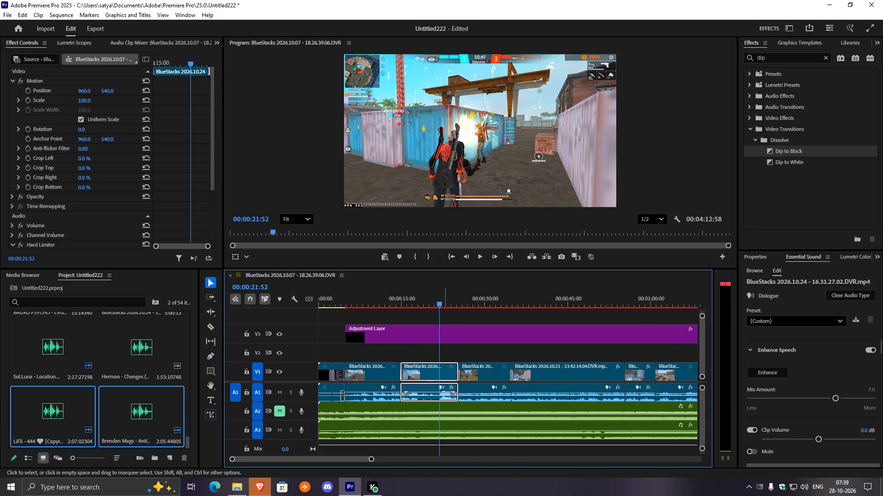
pyautogui.press('space')
pyautogui.press('space')
pyautogui.press('space')
pyautogui.press('space')
pyautogui.press('space')
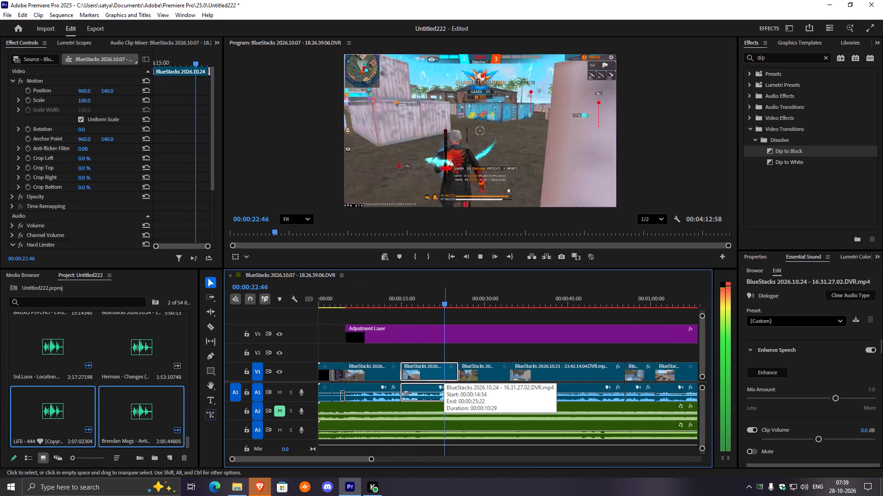
pyautogui.press('space')
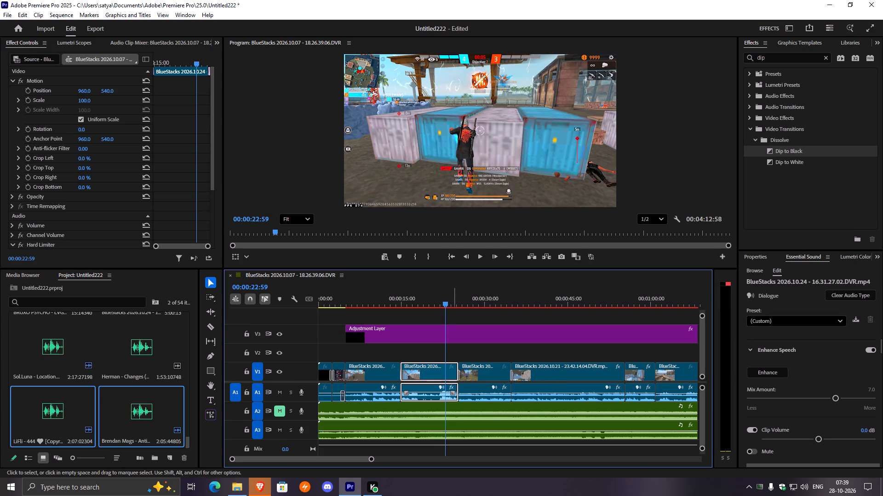
pyautogui.moveTo(445, 302); pyautogui.dragTo(439, 302)
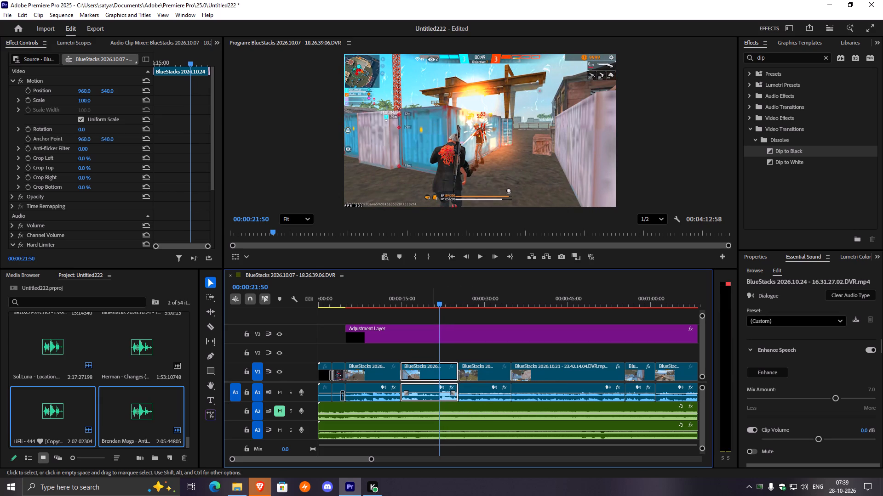
pyautogui.press('space')
pyautogui.press('space')
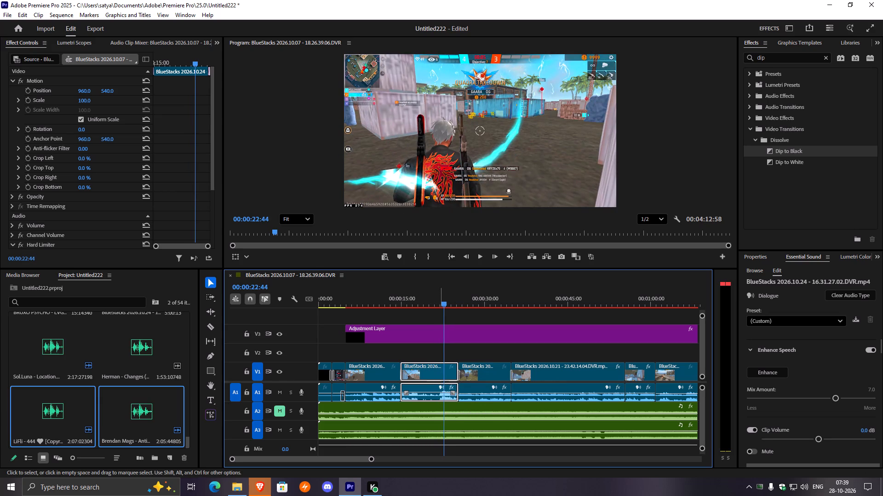
pyautogui.click(439, 363)
pyautogui.press('Left')
pyautogui.press('Left')
pyautogui.press('Left')
pyautogui.press('Left')
pyautogui.press('Left')
pyautogui.press('Left')
pyautogui.press('Left')
pyautogui.press('Left')
pyautogui.press('Left')
pyautogui.press('Left')
pyautogui.click(432, 368)
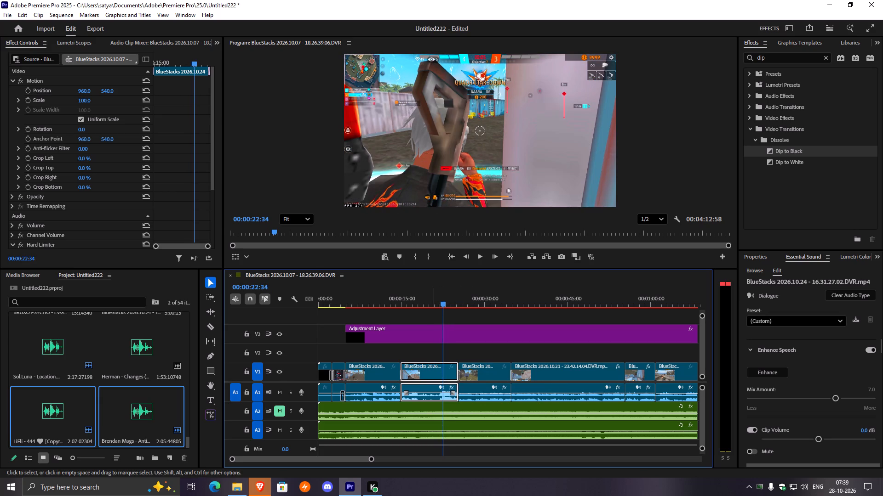
pyautogui.hotkey('ctrl', 'k')
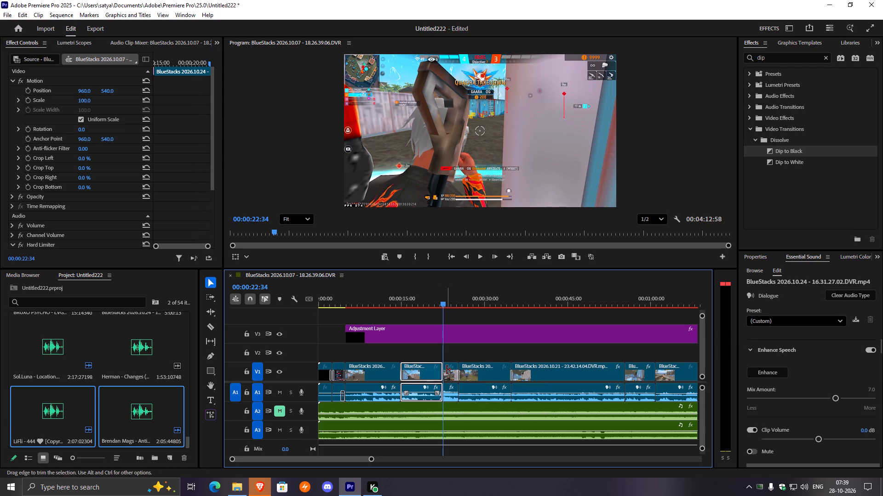
# Set the clip volume of the short piece after the split to -2.6 dB and play it back.
pyautogui.click(449, 371)
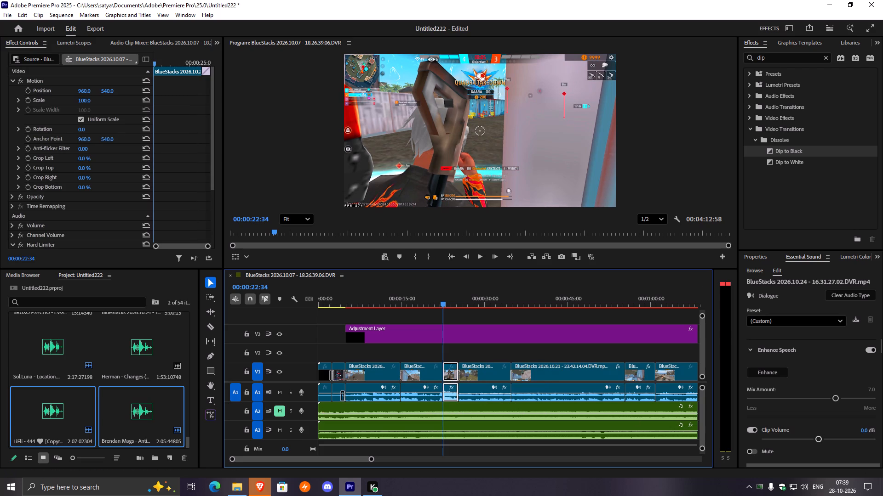
pyautogui.moveTo(819, 440); pyautogui.dragTo(814, 442)
pyautogui.press('space')
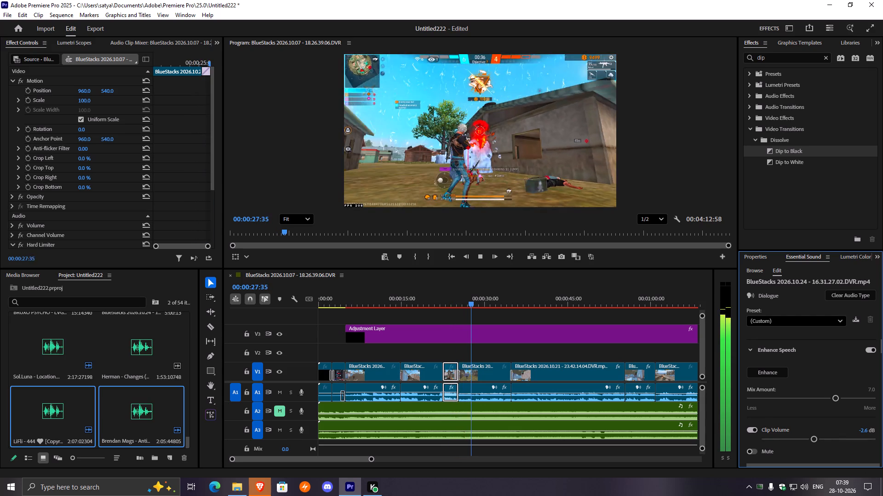
pyautogui.press('space')
pyautogui.press('space')
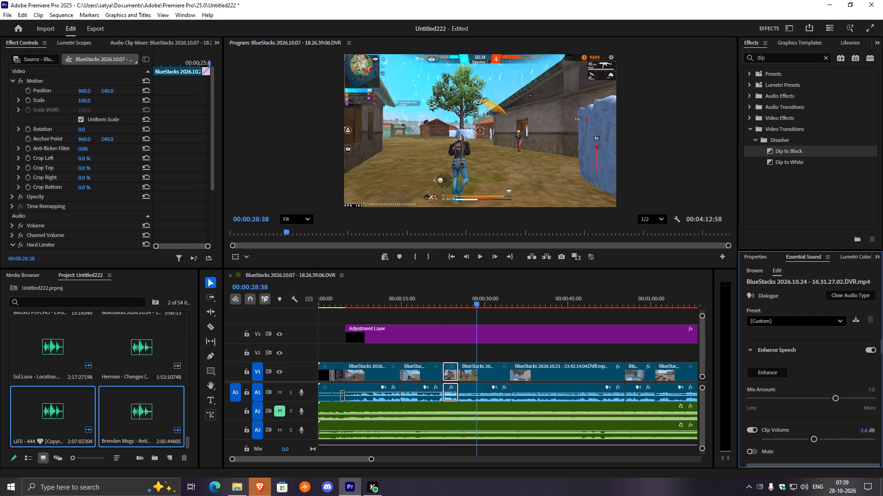
# Hide track V3 during playback to compare the picture without the adjustment layer, and show the track again.
pyautogui.click(280, 333)
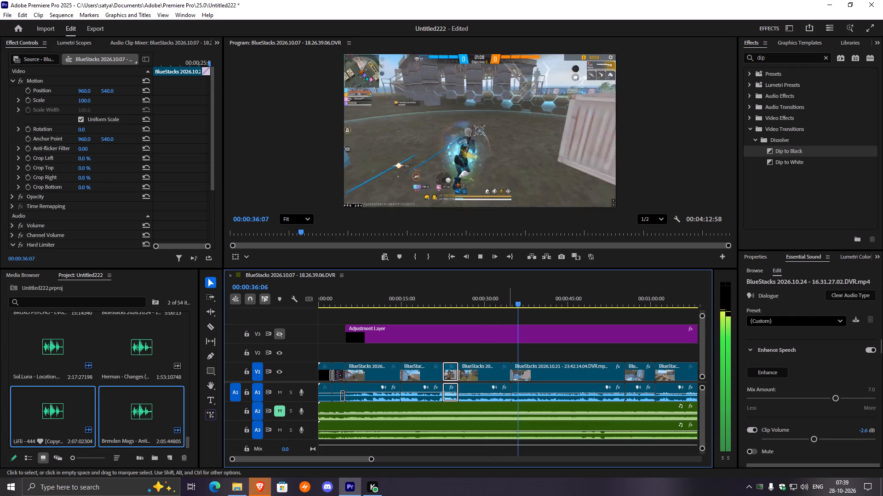
pyautogui.click(280, 333)
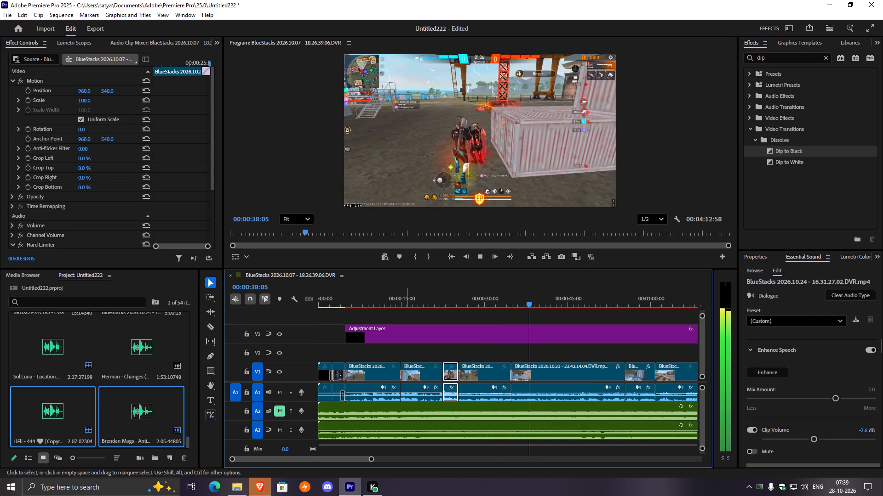
pyautogui.press('space')
pyautogui.press('space')
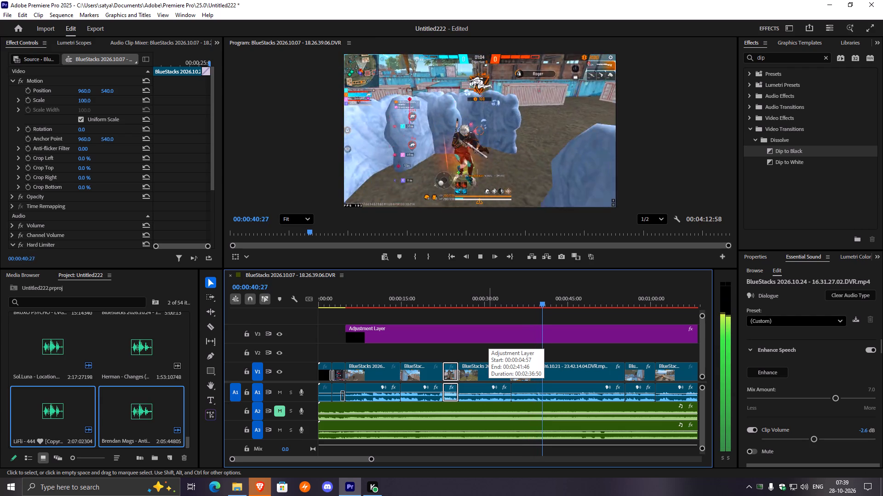
# Replay the sequence from about 10 seconds to check the music against the game audio, with the speaker volume at 100.
pyautogui.moveTo(555, 306); pyautogui.dragTo(395, 321)
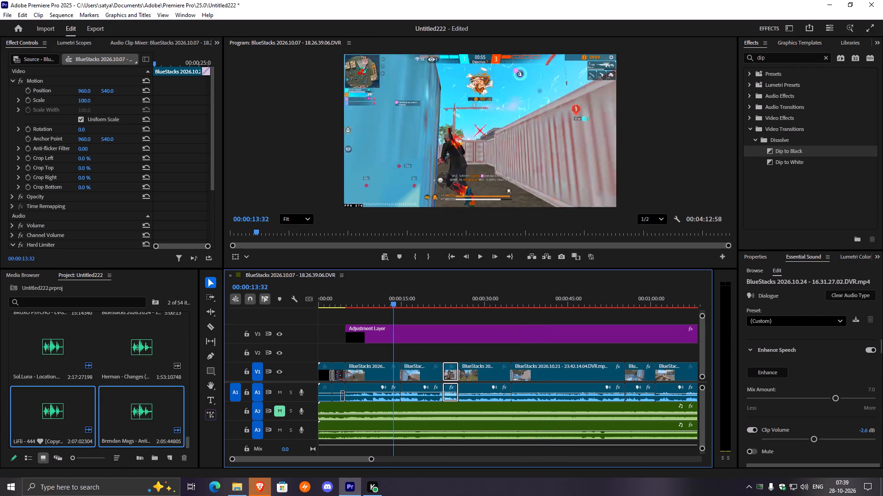
pyautogui.moveTo(395, 321); pyautogui.dragTo(378, 321)
pyautogui.press('space')
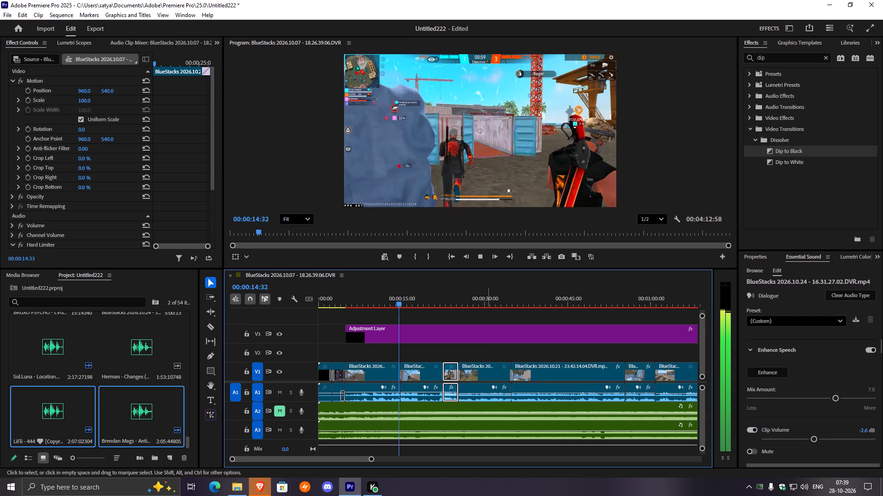
pyautogui.press('space')
pyautogui.press('space')
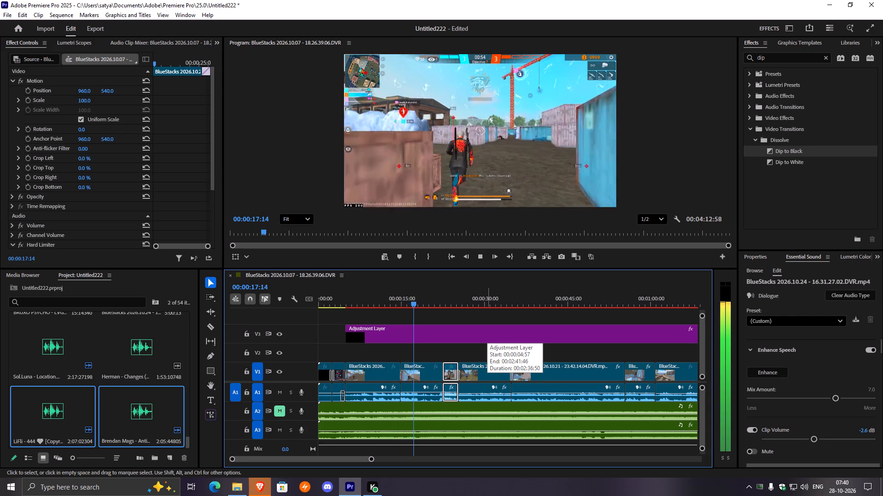
pyautogui.click(807, 488)
pyautogui.scroll(13, 817, 471)
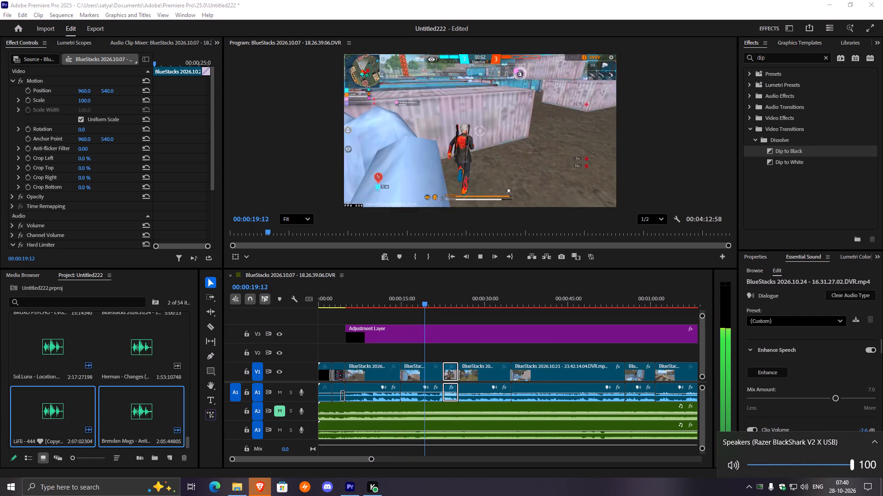
pyautogui.scroll(7, 820, 470)
pyautogui.click(604, 495)
pyautogui.press('space')
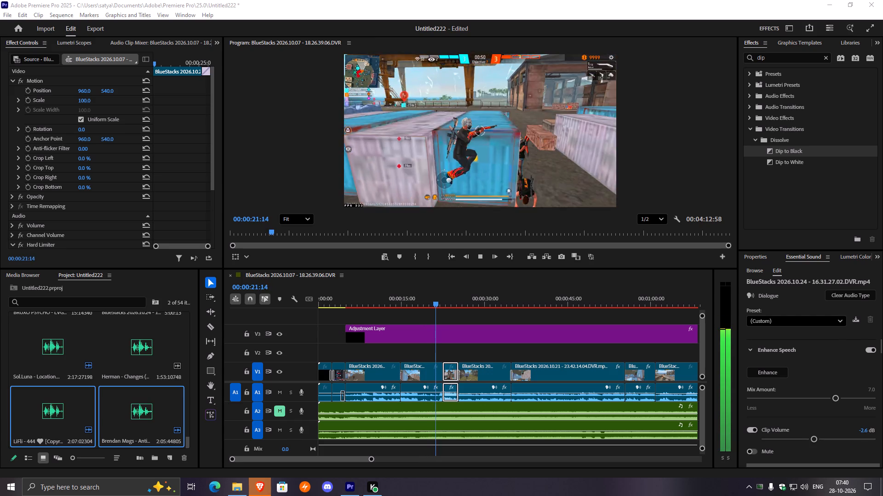
# Listen on through the following gameplay clips and replay from about 31 seconds to check how the music fits.
pyautogui.moveTo(371, 459); pyautogui.dragTo(460, 463)
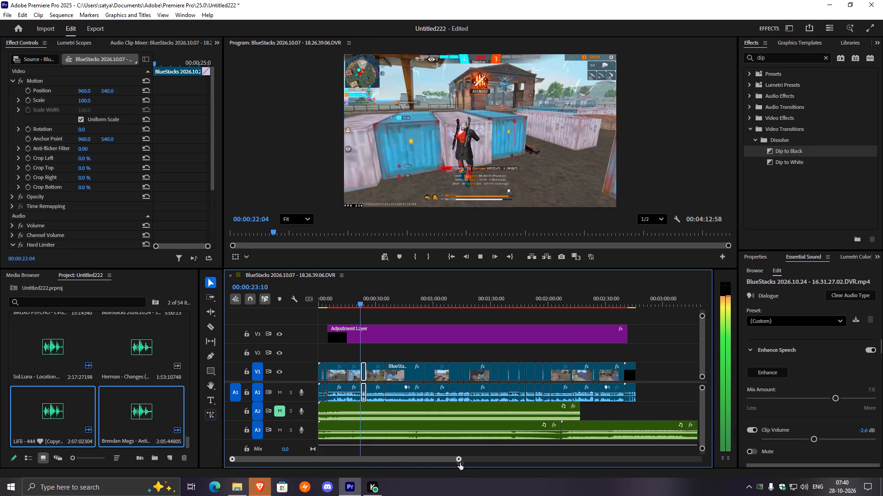
pyautogui.moveTo(460, 463); pyautogui.dragTo(474, 466)
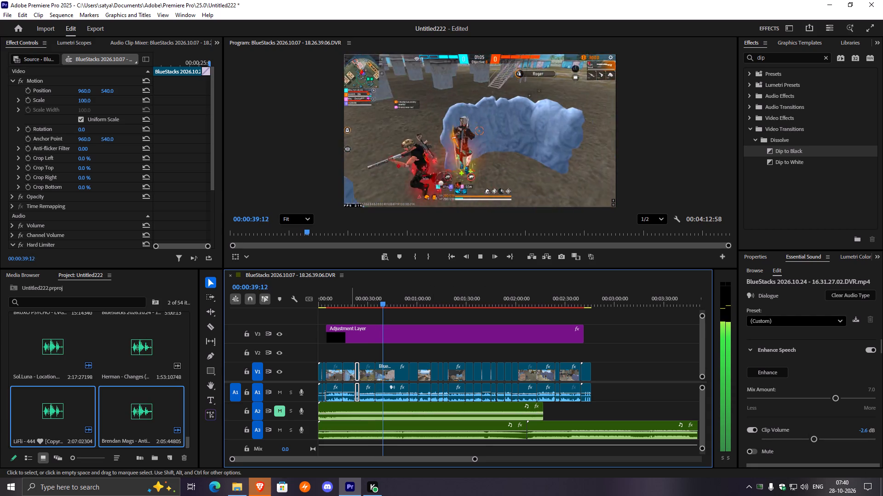
pyautogui.click(371, 308)
pyautogui.click(374, 301)
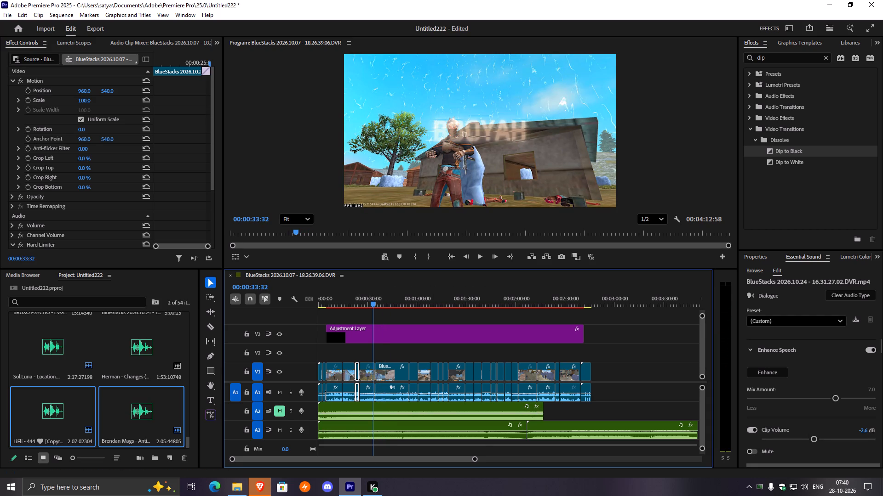
pyautogui.press('space')
pyautogui.click(372, 300)
pyautogui.press('space')
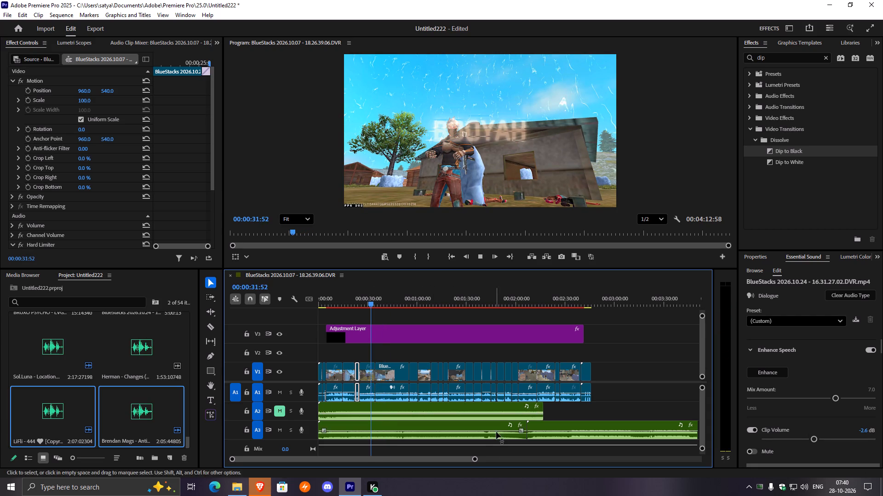
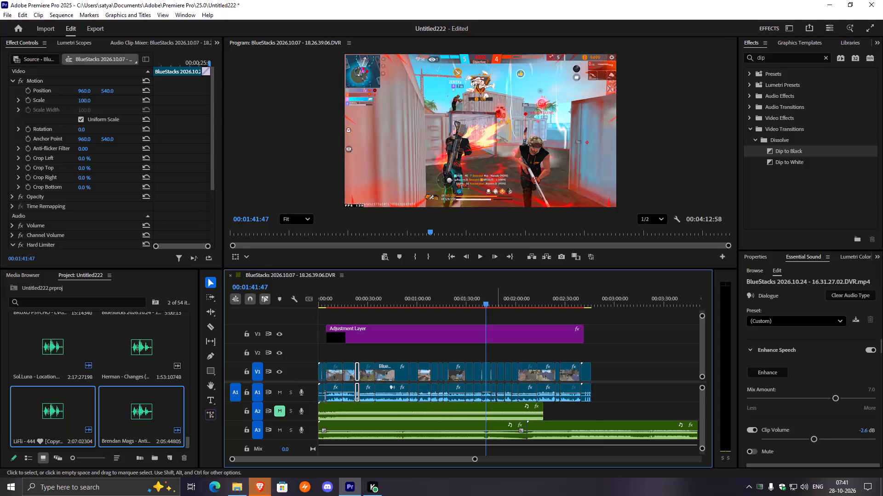
# Play back the section around 1 minute 40 seconds to check the music against the gameplay.
pyautogui.click(488, 302)
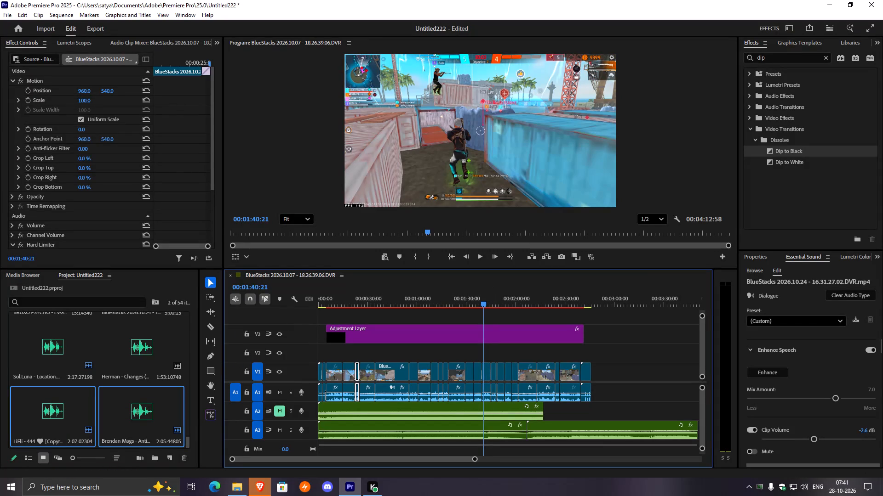
pyautogui.press('space')
pyautogui.press('space')
pyautogui.click(487, 292)
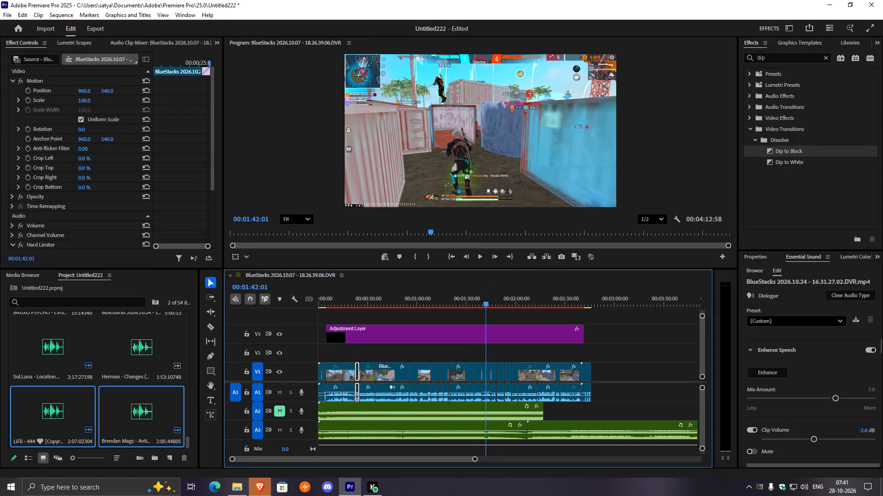
# Trim about 5.5 seconds off the start of the LiFi - 444 music clip on A3 and move it back to the sequence start.
pyautogui.click(499, 428)
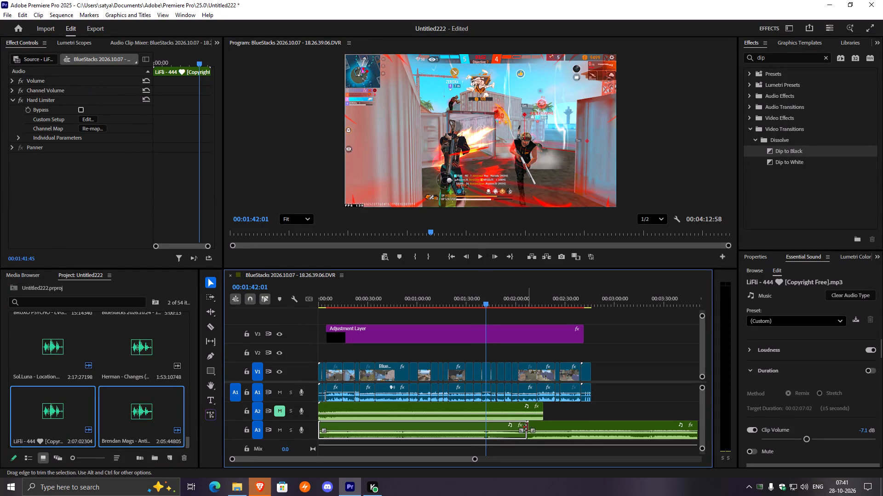
pyautogui.moveTo(488, 301); pyautogui.dragTo(482, 302)
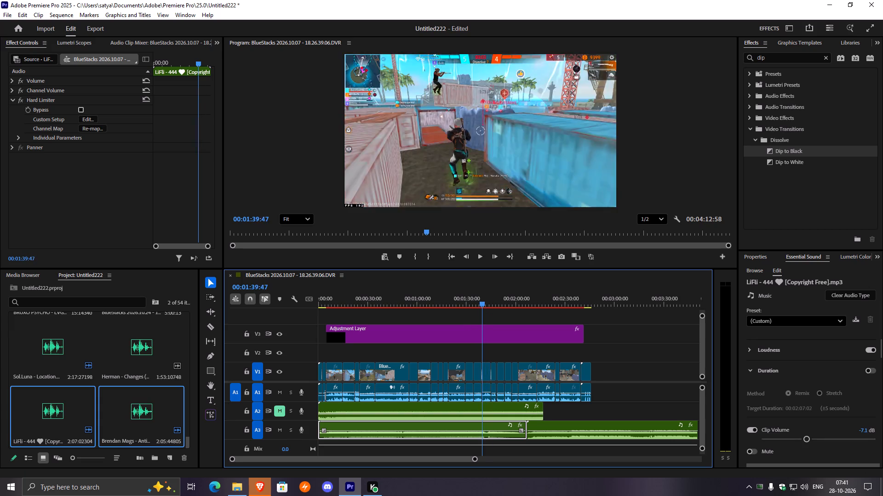
pyautogui.moveTo(482, 302); pyautogui.dragTo(326, 331)
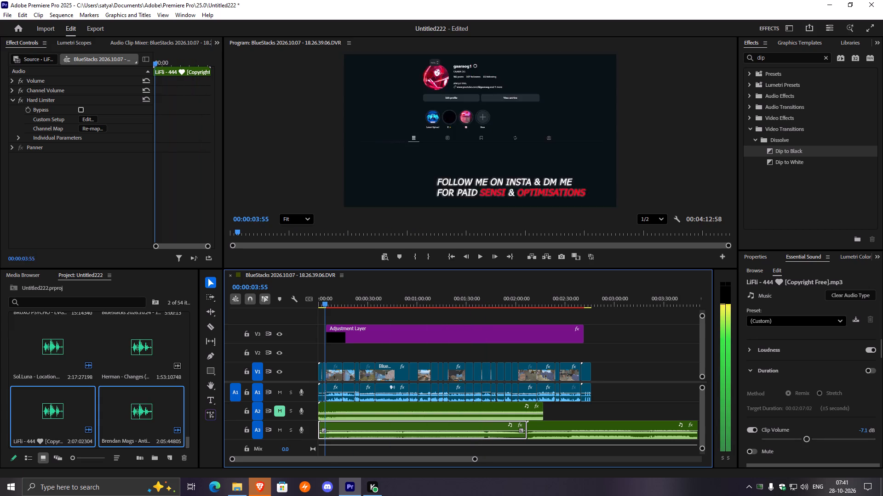
pyautogui.moveTo(326, 331); pyautogui.dragTo(328, 331)
pyautogui.moveTo(322, 425); pyautogui.dragTo(330, 425)
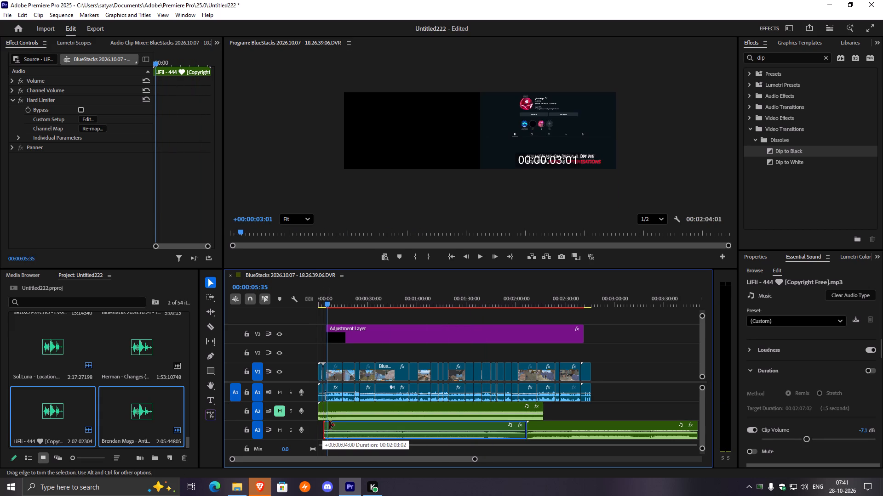
pyautogui.moveTo(330, 425); pyautogui.dragTo(332, 425)
pyautogui.moveTo(350, 426); pyautogui.dragTo(321, 426)
# Play back the opening gameplay from about 5 seconds to check how the repositioned music fits.
pyautogui.press('space')
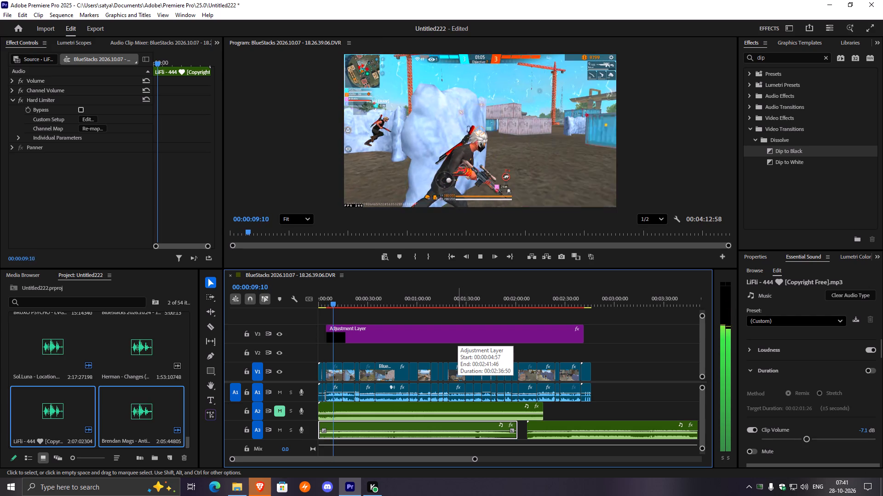
pyautogui.press('space')
pyautogui.press('space')
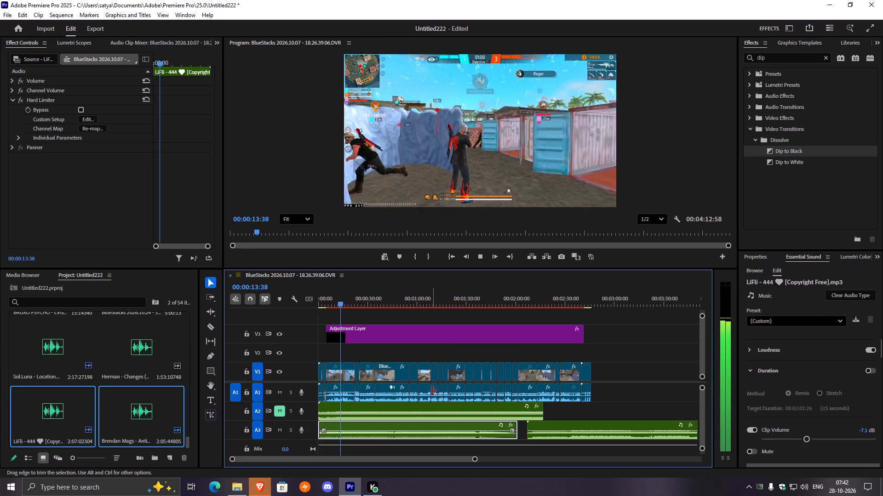
pyautogui.press('space')
pyautogui.press('space')
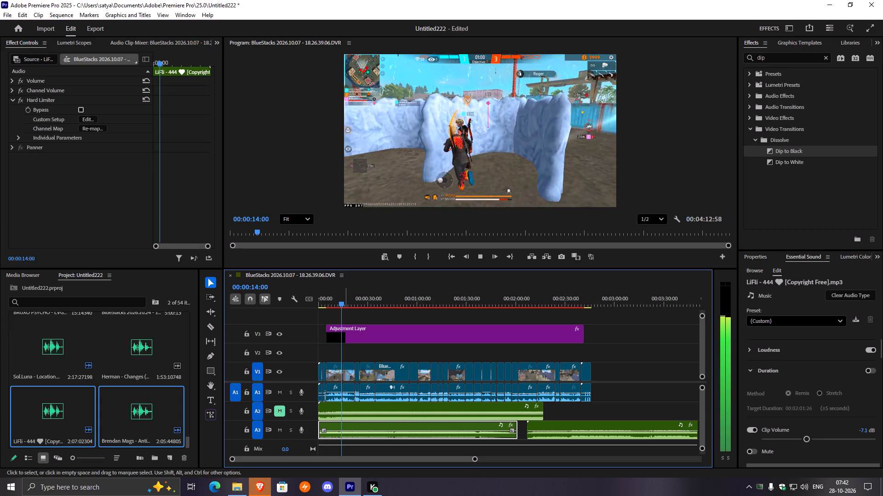
pyautogui.press('space')
# Trim about 3 more seconds off the LiFi music clip's start, move it back to the sequence start, and play from about 9 seconds.
pyautogui.moveTo(320, 425); pyautogui.dragTo(324, 425)
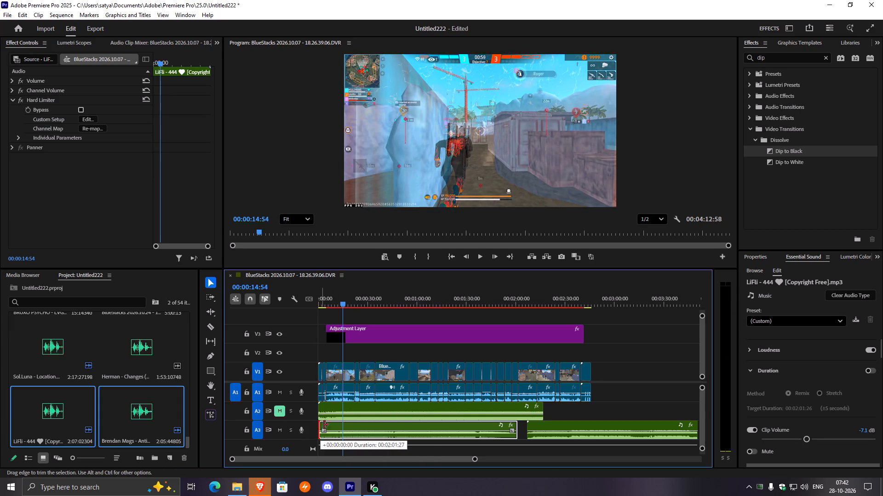
pyautogui.moveTo(324, 425); pyautogui.dragTo(326, 425)
pyautogui.moveTo(355, 426); pyautogui.dragTo(340, 426)
pyautogui.moveTo(346, 304); pyautogui.dragTo(344, 304)
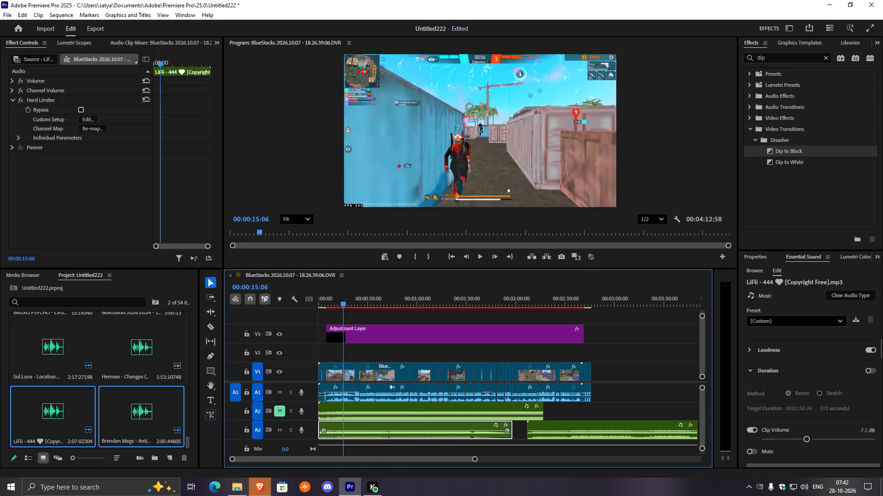
pyautogui.moveTo(344, 304); pyautogui.dragTo(333, 305)
pyautogui.press('space')
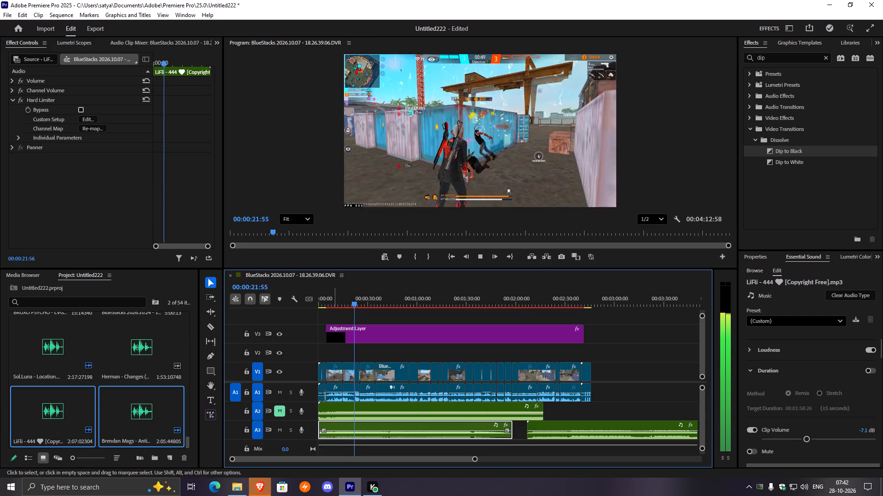
# Set the clip volume of the first two gameplay clips after the intro to -2.6 dB, matching the short clip that follows.
pyautogui.moveTo(333, 349); pyautogui.dragTo(347, 373)
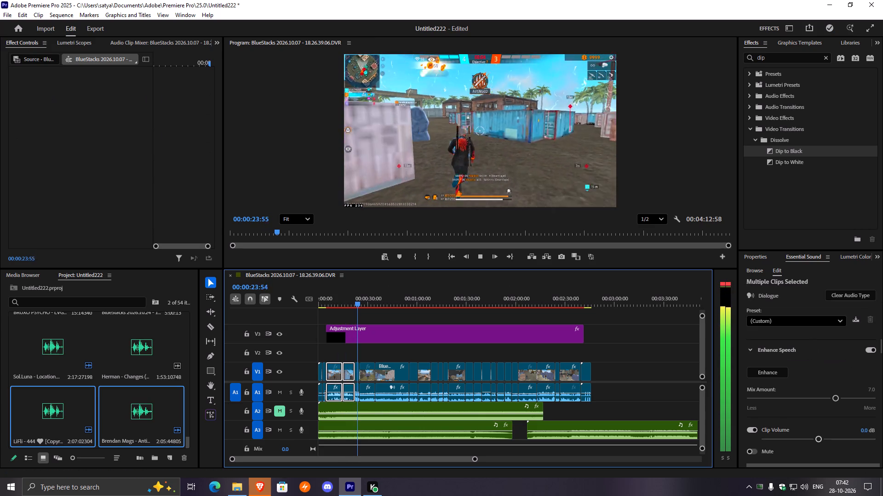
pyautogui.moveTo(819, 438); pyautogui.dragTo(813, 440)
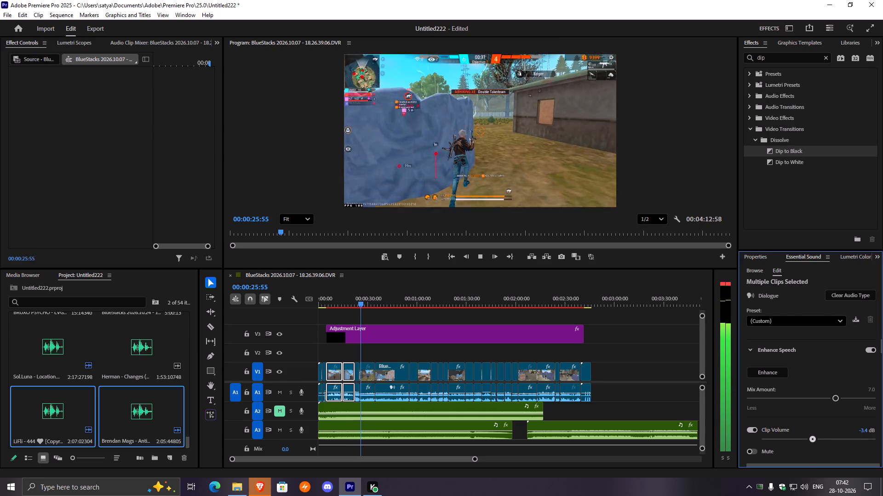
pyautogui.moveTo(813, 440); pyautogui.dragTo(814, 438)
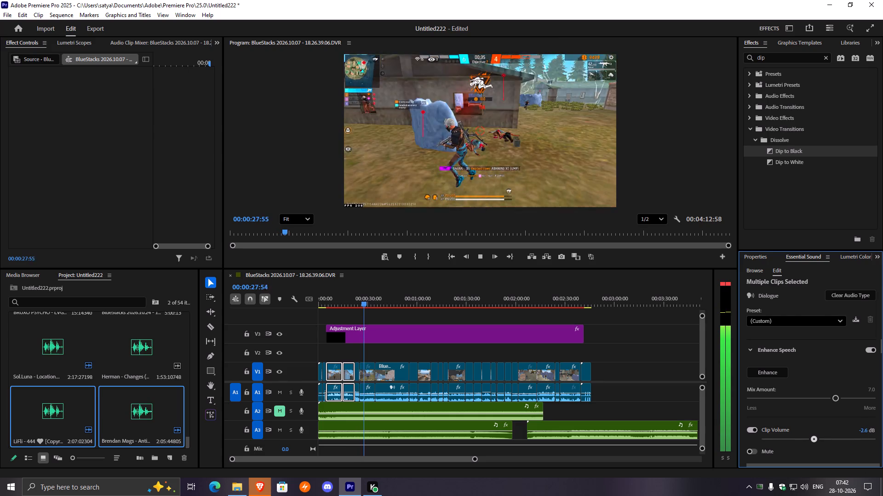
pyautogui.moveTo(814, 438); pyautogui.dragTo(814, 439)
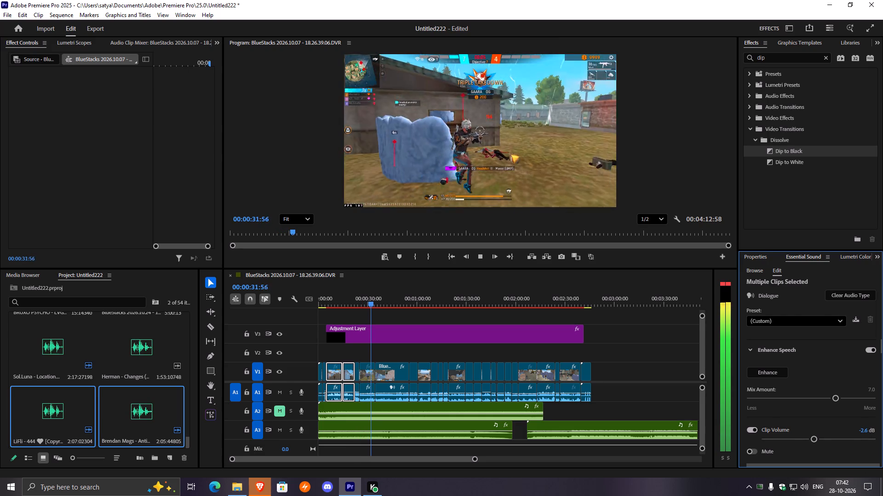
pyautogui.click(356, 373)
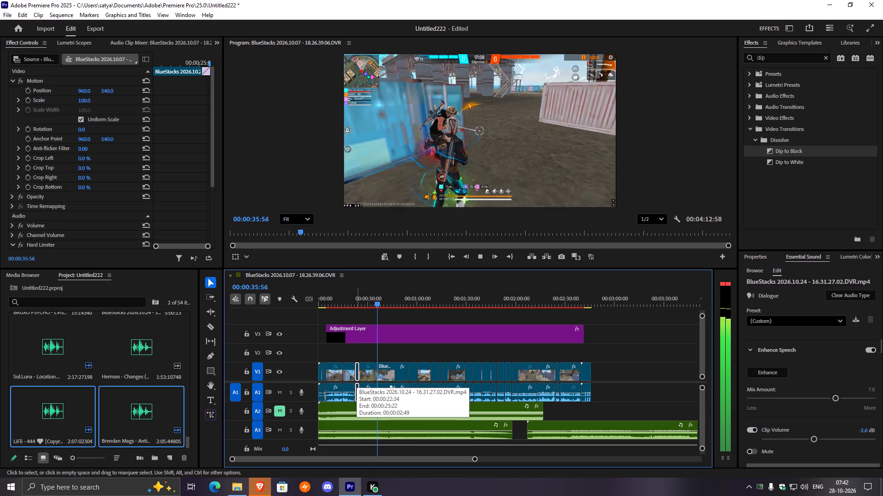
pyautogui.click(560, 278)
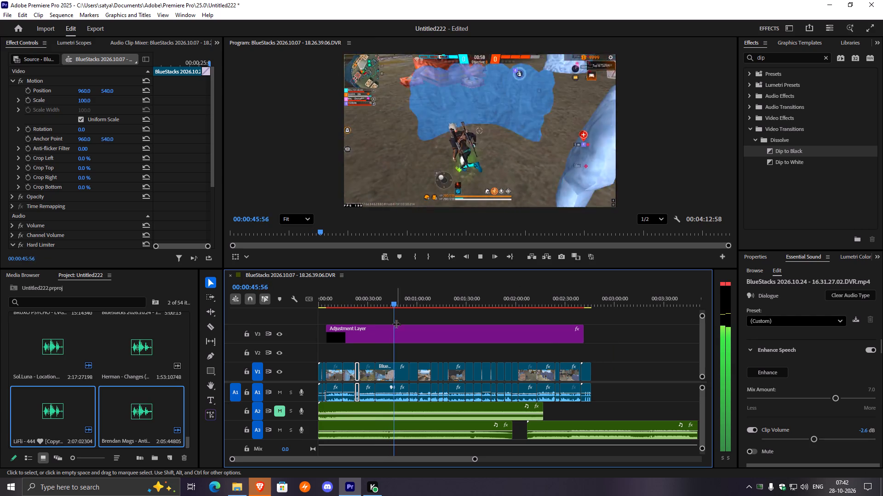
# Cut the gameplay clip BlueStacks 2026.10.21 - 23.42.14.04 at 00:00:40:58 and 00:00:43:11 and delete the piece in between.
pyautogui.moveTo(395, 304); pyautogui.dragTo(380, 300)
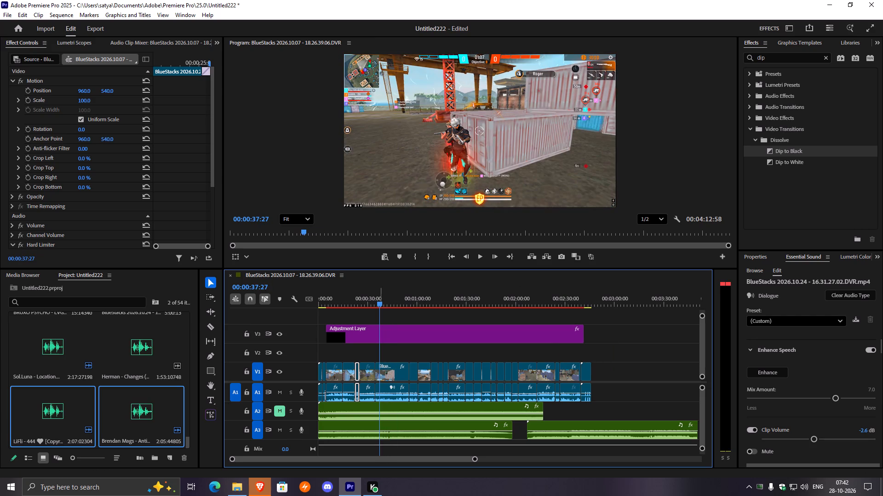
pyautogui.press('space')
pyautogui.click(430, 335)
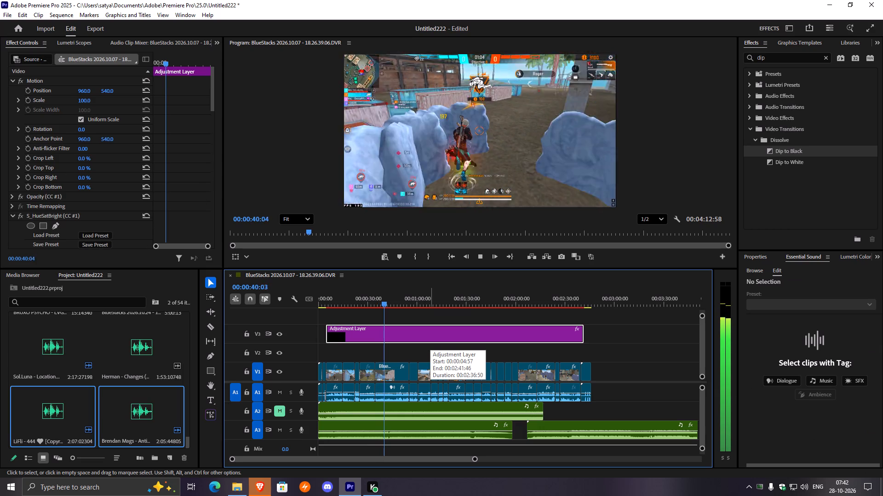
pyautogui.press('space')
pyautogui.click(390, 374)
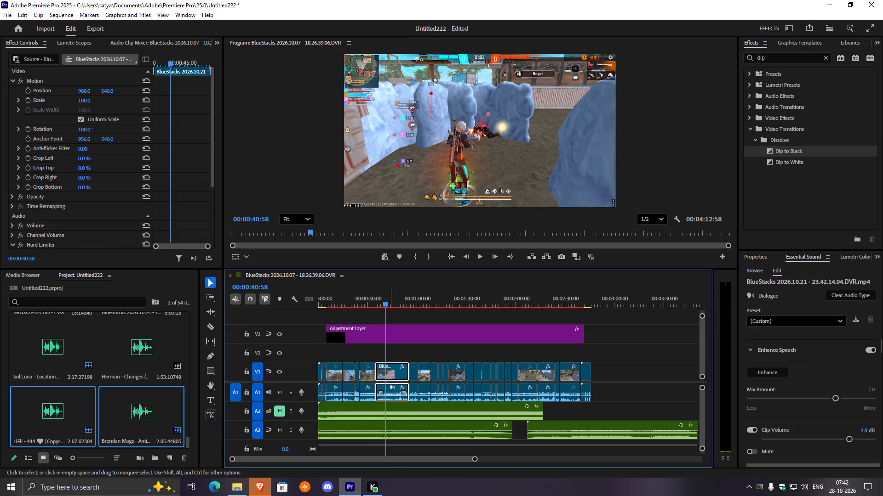
pyautogui.hotkey('ctrl', 'k')
pyautogui.press('space')
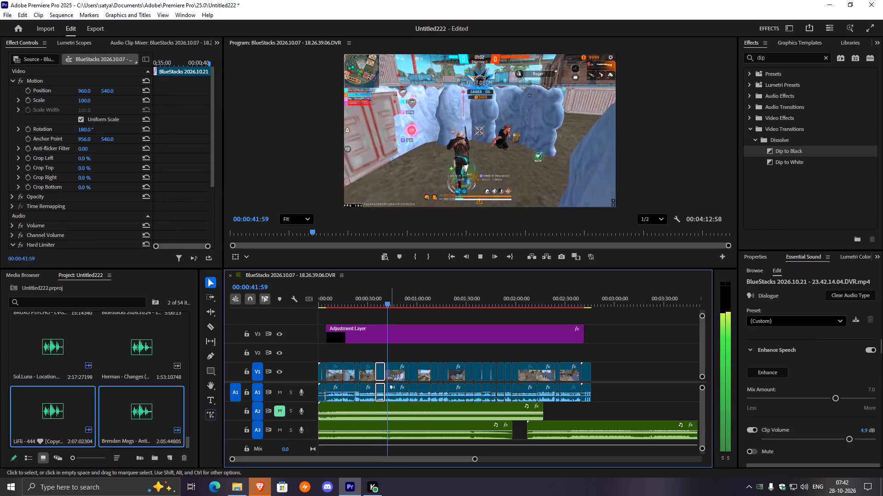
pyautogui.press('space')
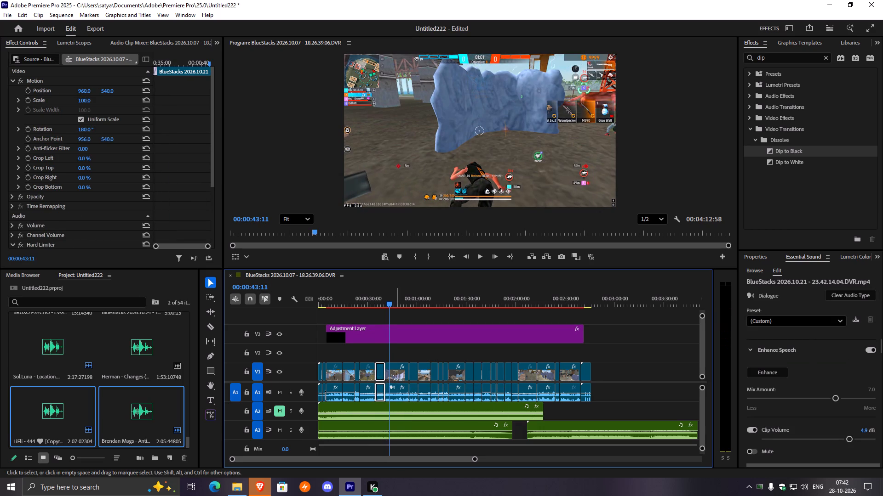
pyautogui.click(399, 371)
pyautogui.hotkey('ctrl', 'k')
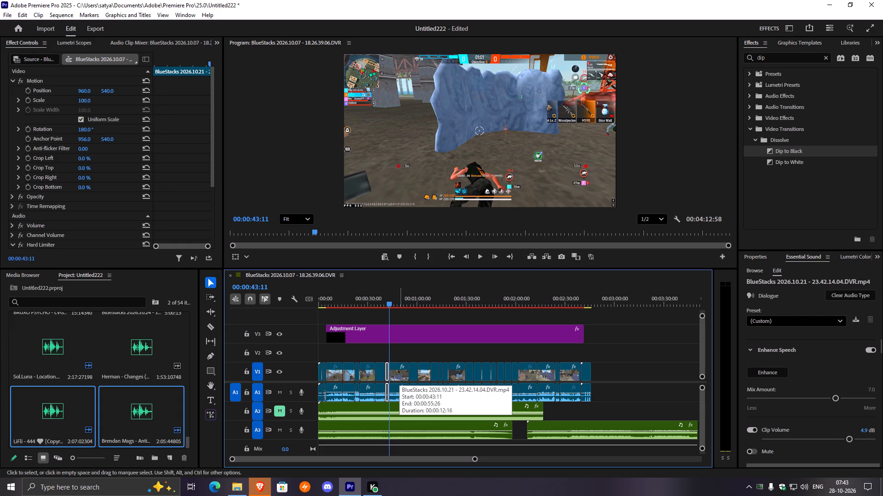
pyautogui.press('Delete')
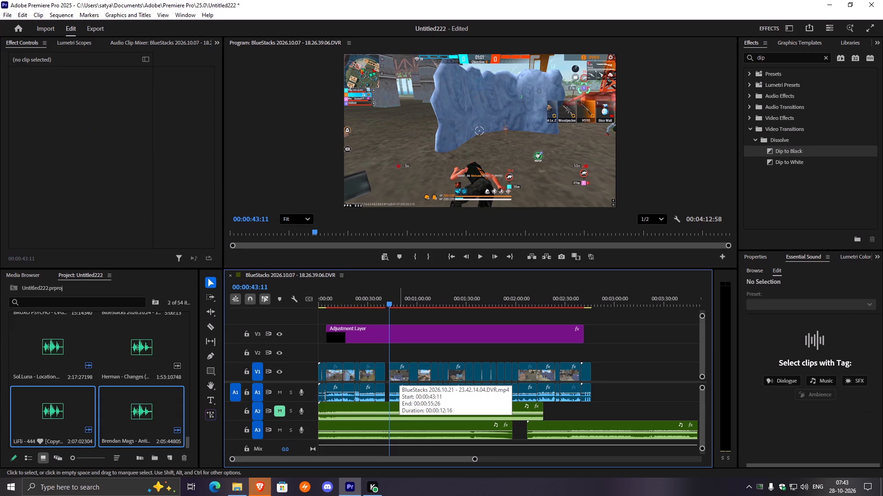
# Shift all gameplay clips after the deleted piece earlier by 00:00:02:13 to close the gap, and play back the join.
pyautogui.press('space')
pyautogui.press('space')
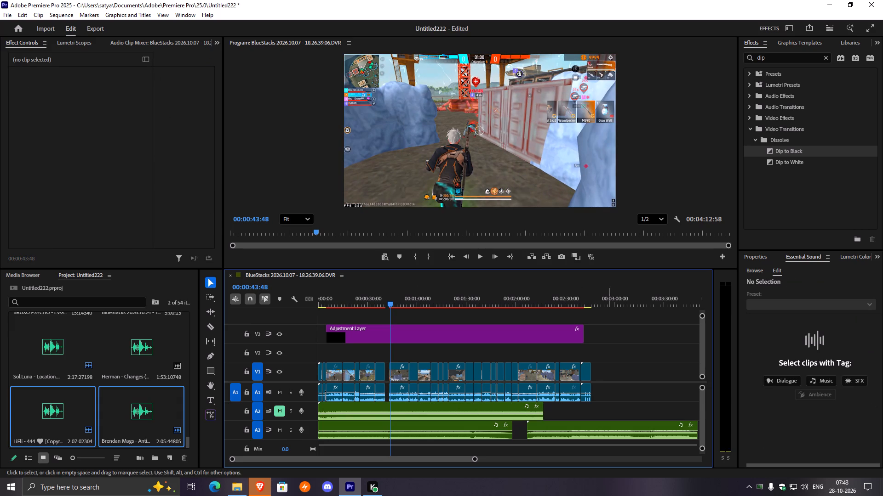
pyautogui.moveTo(628, 371); pyautogui.dragTo(404, 372)
pyautogui.click(401, 372)
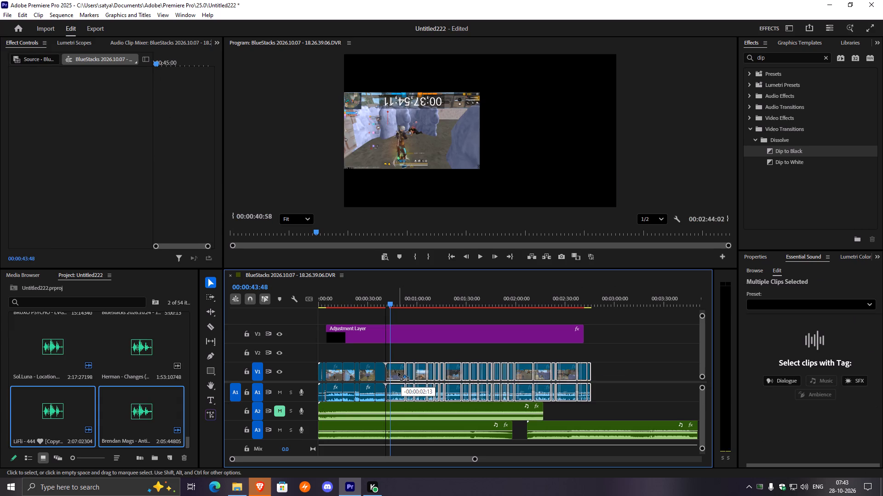
pyautogui.moveTo(392, 305); pyautogui.dragTo(387, 304)
pyautogui.press('space')
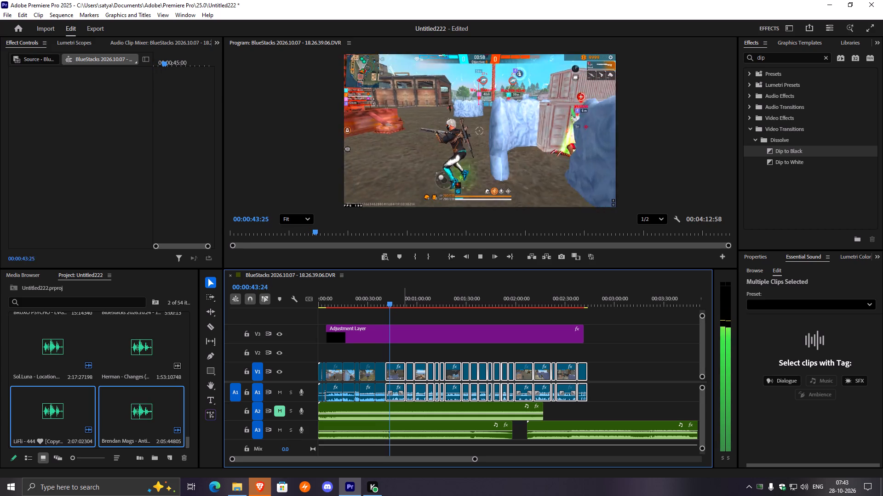
pyautogui.press('space')
# Add a Cross Dissolve at the new join between the two gameplay pieces near 41 seconds and shorten the transition.
pyautogui.moveTo(765, 58); pyautogui.dragTo(740, 60)
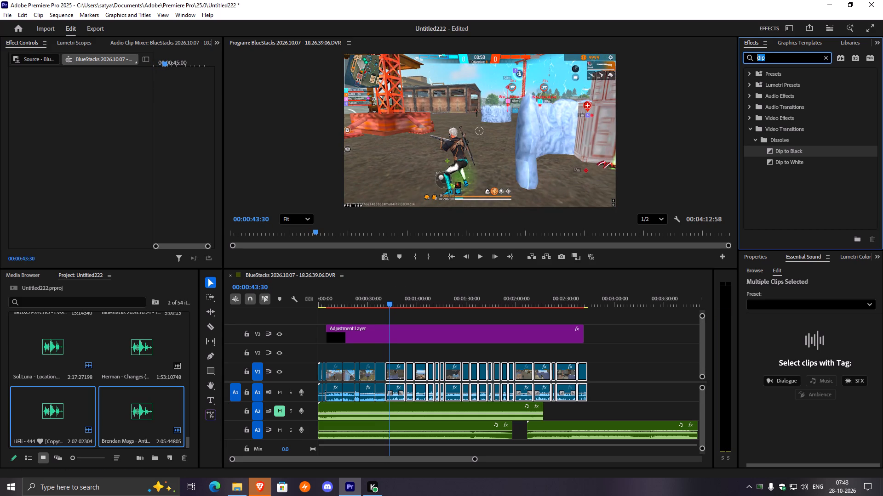
pyautogui.write('cross')
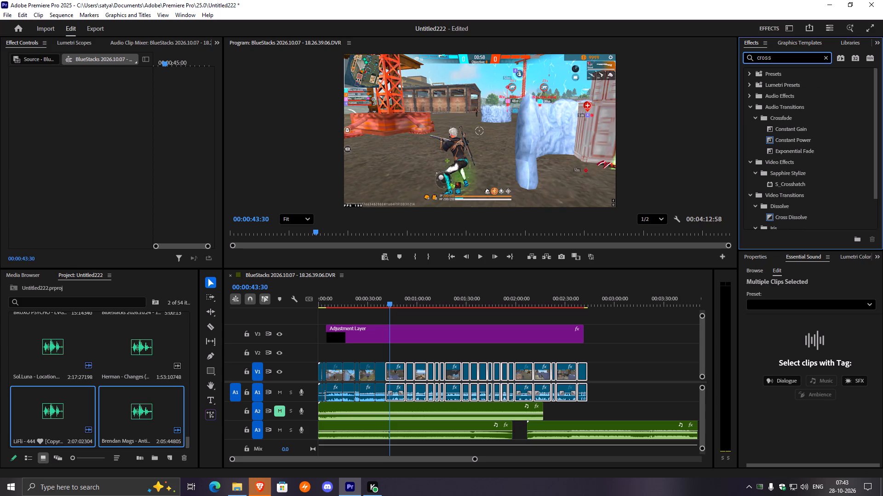
pyautogui.moveTo(785, 216); pyautogui.dragTo(386, 370)
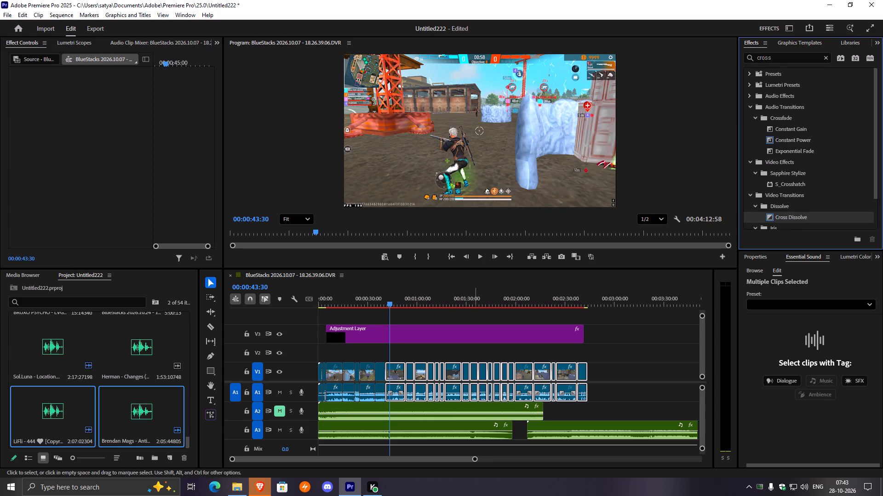
pyautogui.moveTo(476, 458); pyautogui.dragTo(380, 451)
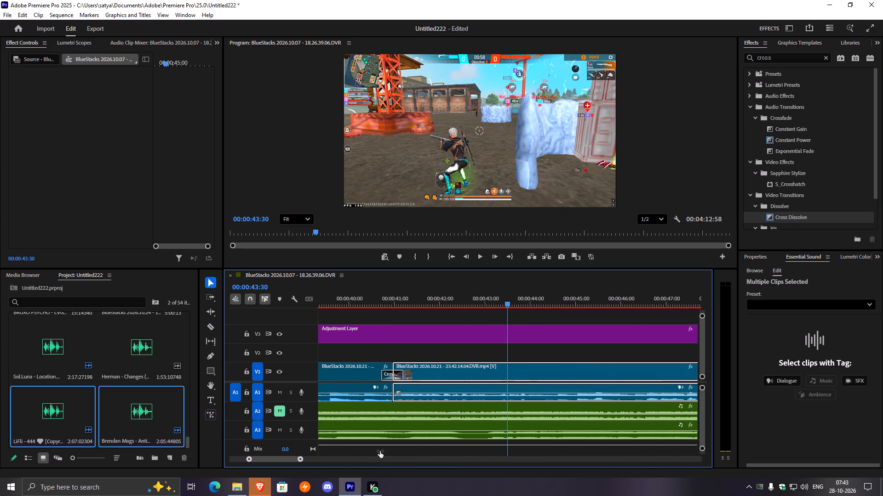
pyautogui.moveTo(380, 451); pyautogui.dragTo(379, 450)
pyautogui.moveTo(399, 374); pyautogui.dragTo(391, 375)
# Play back the Cross Dissolve near 41 seconds and return to just after the join to review it again.
pyautogui.click(377, 307)
pyautogui.press('space')
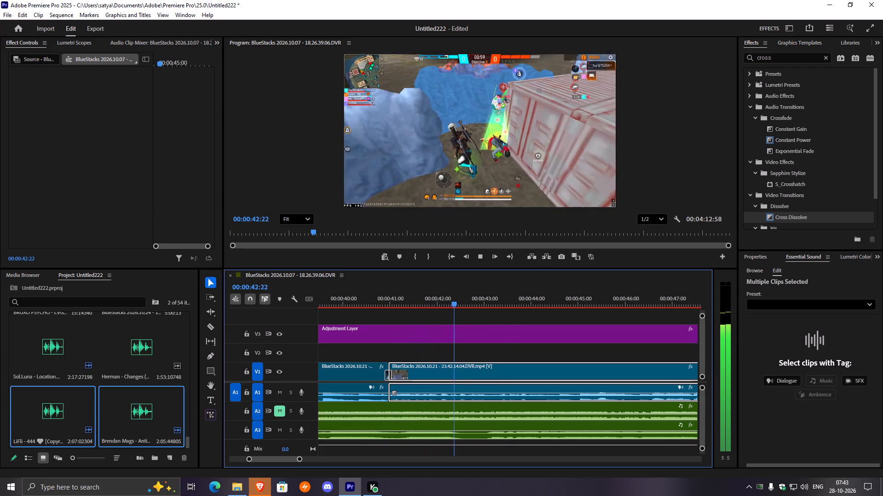
pyautogui.press('space')
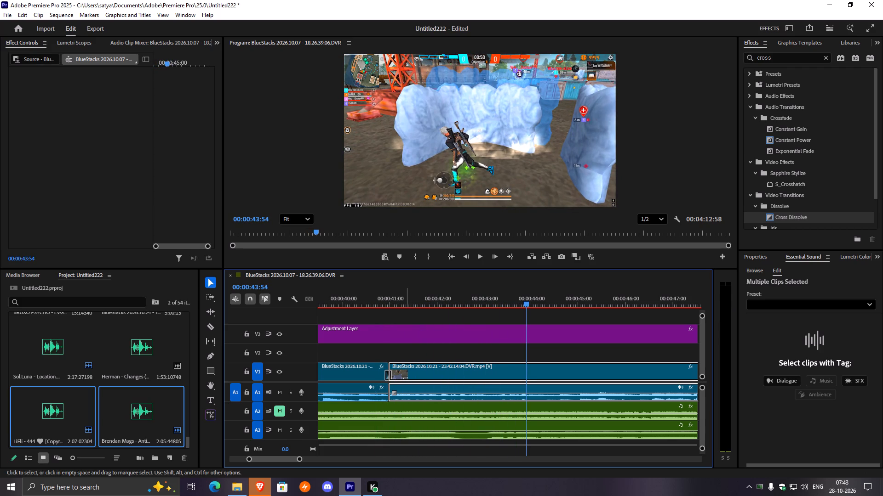
pyautogui.moveTo(525, 304); pyautogui.dragTo(406, 308)
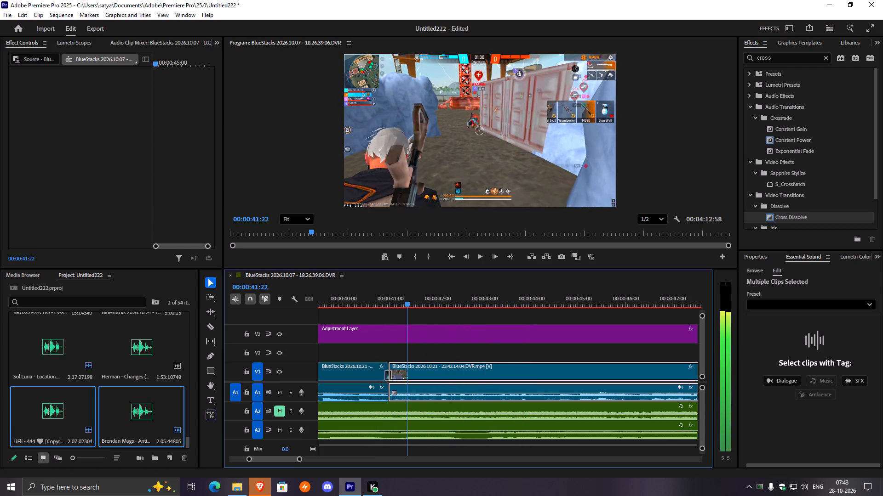
# Trim the start of the gameplay clip after the join near 41 seconds to 00:00:41:39.
pyautogui.moveTo(406, 308); pyautogui.dragTo(419, 309)
pyautogui.click(405, 372)
pyautogui.moveTo(394, 366); pyautogui.dragTo(424, 370)
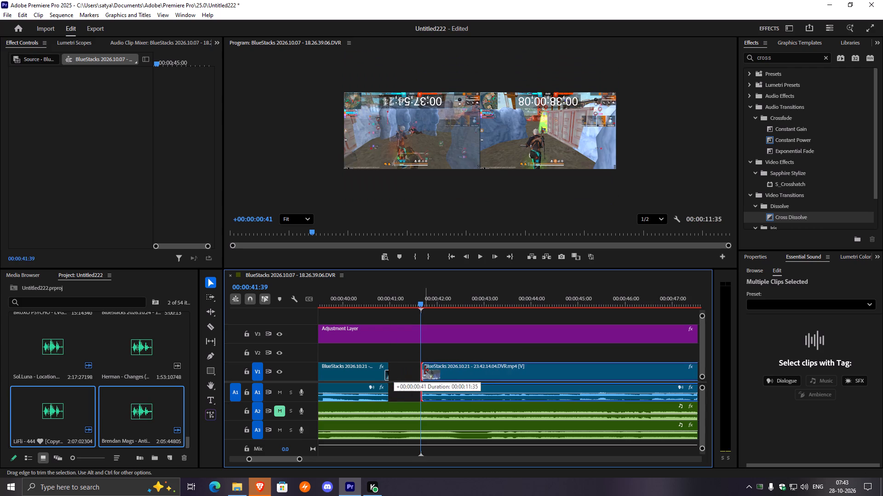
pyautogui.moveTo(424, 370); pyautogui.dragTo(424, 370)
# Shift all gameplay clips after the trimmed gap earlier so they meet the preceding piece at 00:00:40:58.
pyautogui.moveTo(299, 459); pyautogui.dragTo(321, 459)
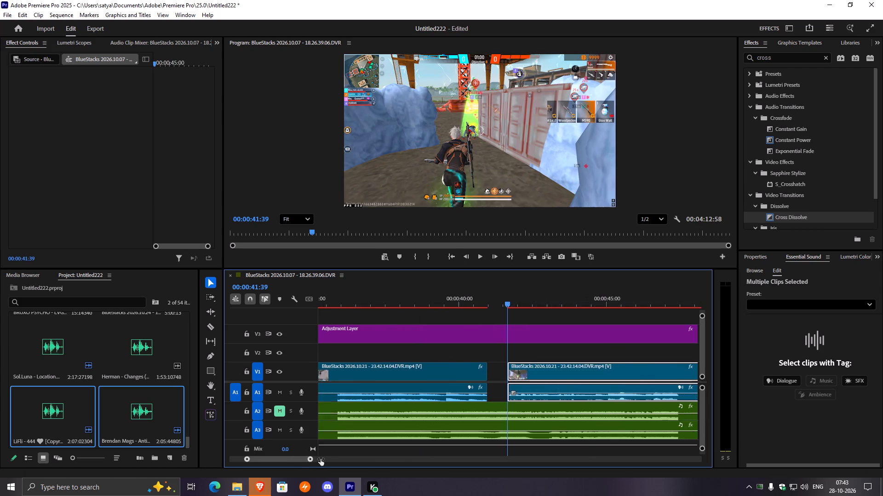
pyautogui.moveTo(321, 459); pyautogui.dragTo(441, 458)
pyautogui.moveTo(622, 370); pyautogui.dragTo(460, 385)
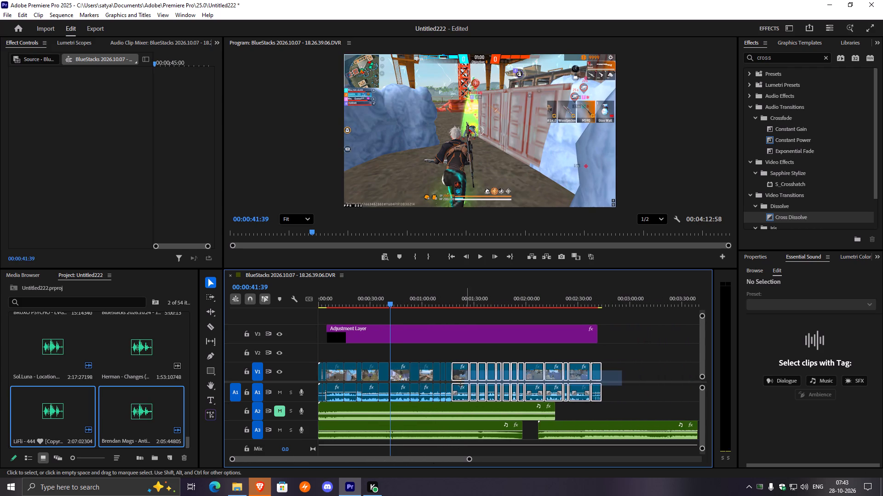
pyautogui.moveTo(460, 385); pyautogui.dragTo(405, 386)
pyautogui.click(403, 372)
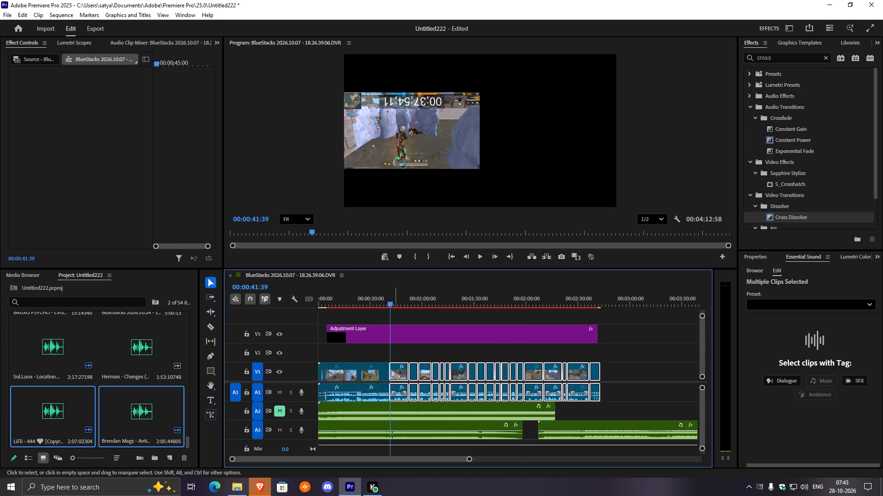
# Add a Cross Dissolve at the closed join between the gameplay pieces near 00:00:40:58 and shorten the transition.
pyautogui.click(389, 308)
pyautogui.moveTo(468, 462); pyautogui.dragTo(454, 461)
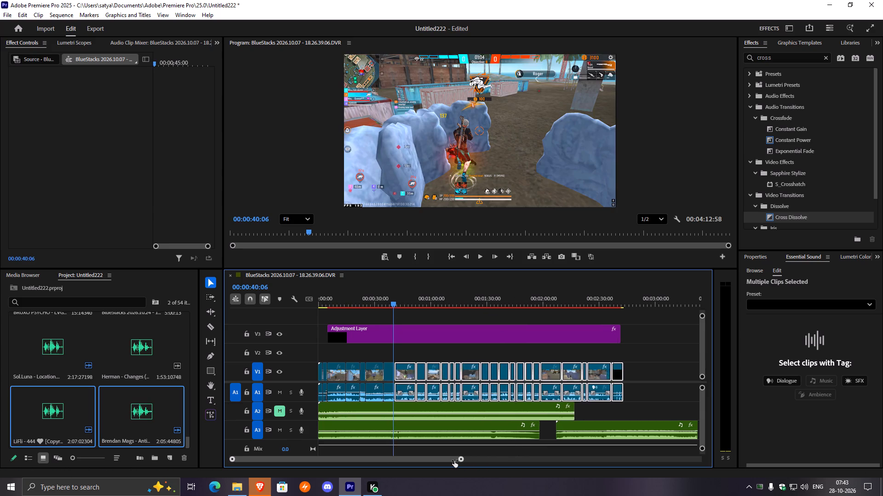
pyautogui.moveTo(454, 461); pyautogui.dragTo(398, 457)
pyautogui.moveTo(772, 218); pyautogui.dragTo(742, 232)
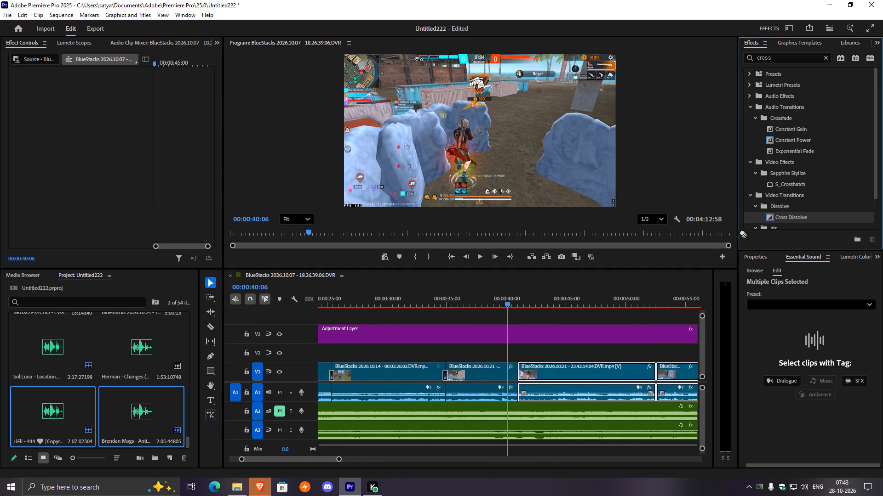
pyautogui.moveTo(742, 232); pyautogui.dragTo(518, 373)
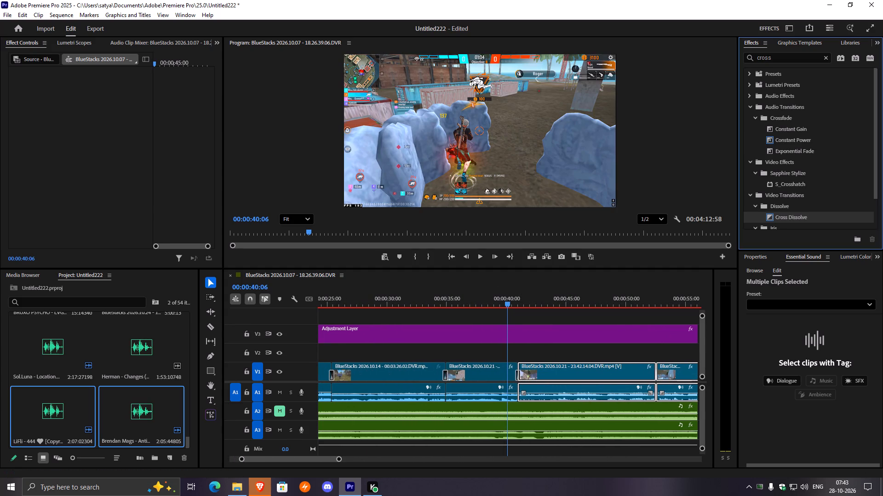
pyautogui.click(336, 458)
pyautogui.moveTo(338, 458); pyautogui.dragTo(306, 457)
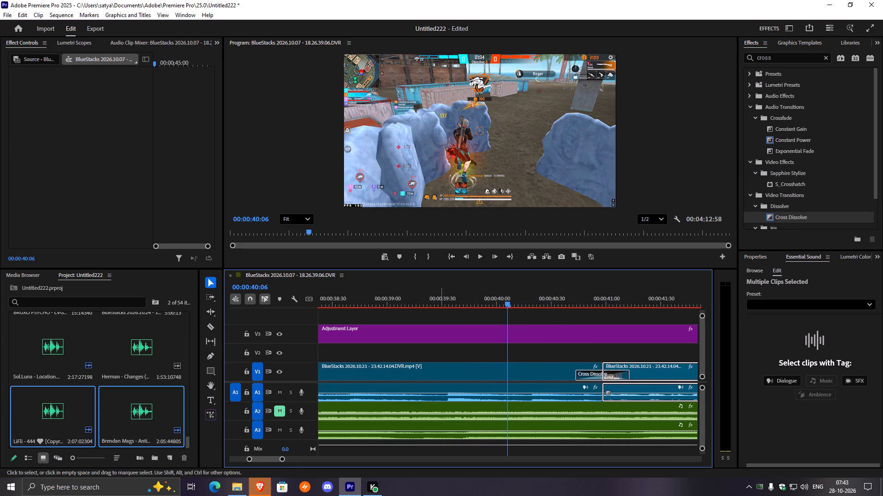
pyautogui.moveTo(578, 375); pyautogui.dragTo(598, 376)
# Play back the join near 41 seconds several times, starting from about 36 seconds, to judge the cut's timing.
pyautogui.click(586, 300)
pyautogui.press('space')
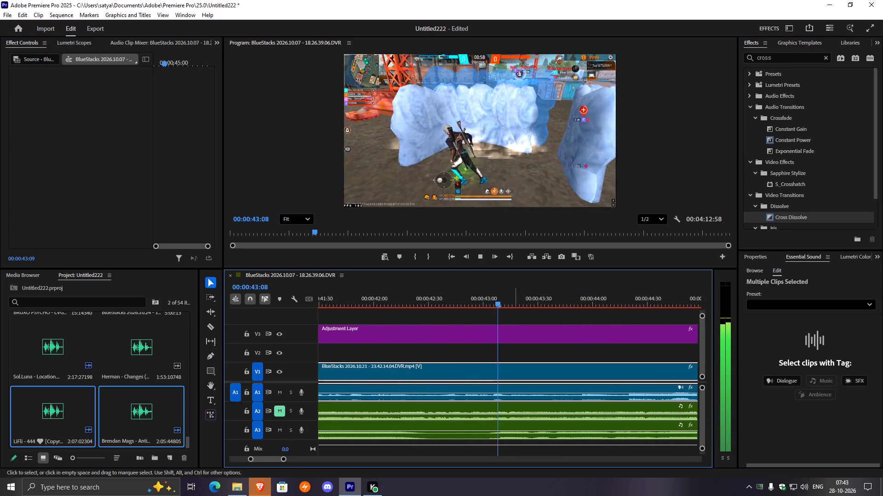
pyautogui.moveTo(281, 460); pyautogui.dragTo(433, 461)
pyautogui.click(381, 303)
pyautogui.press('space')
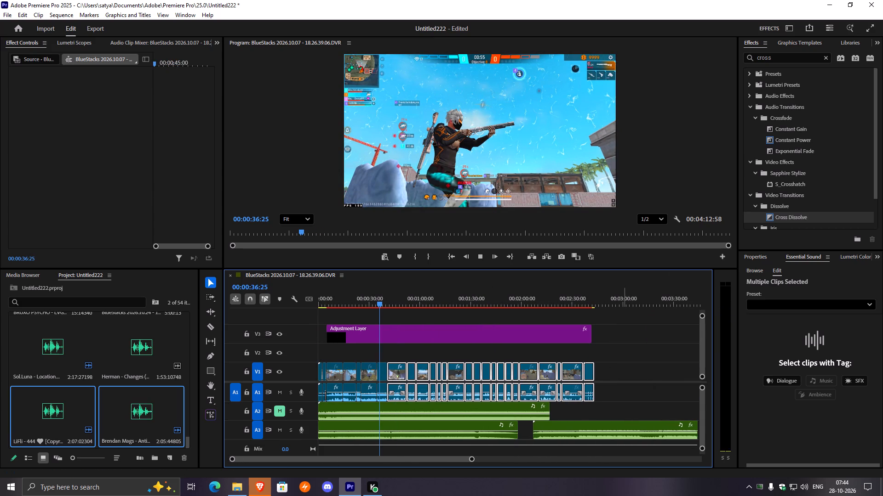
pyautogui.click(669, 259)
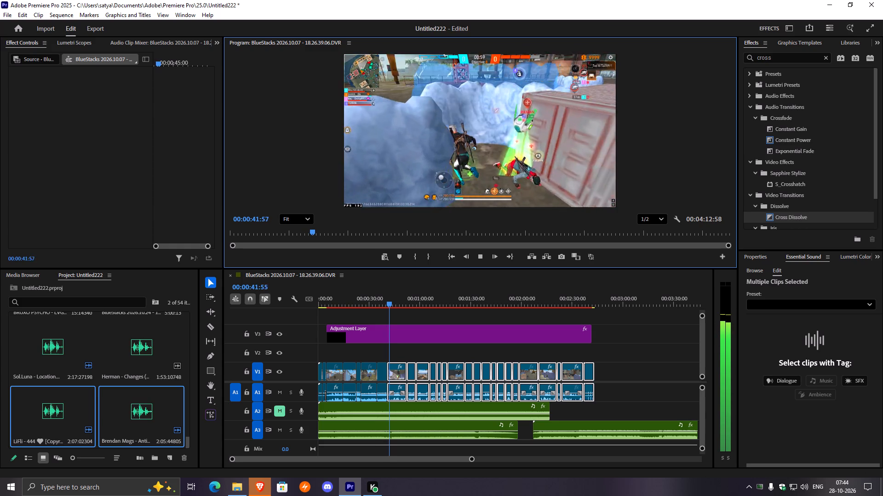
pyautogui.press('space')
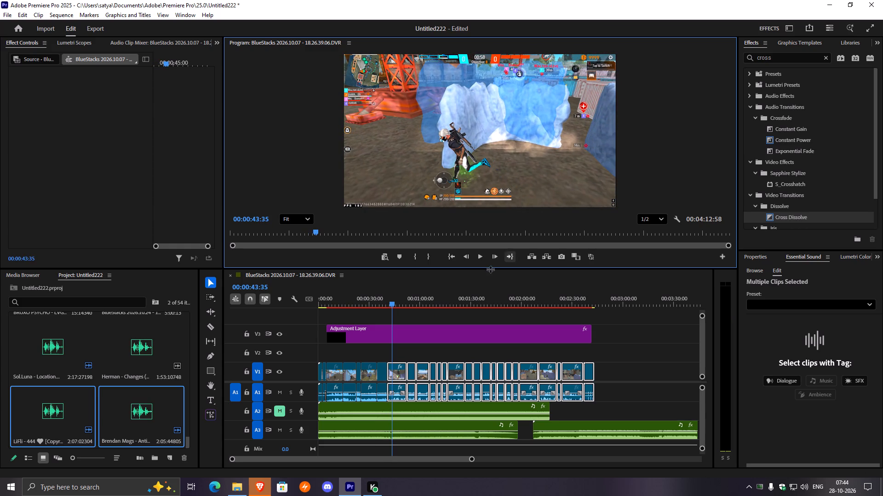
pyautogui.moveTo(391, 298); pyautogui.dragTo(387, 301)
pyautogui.press('space')
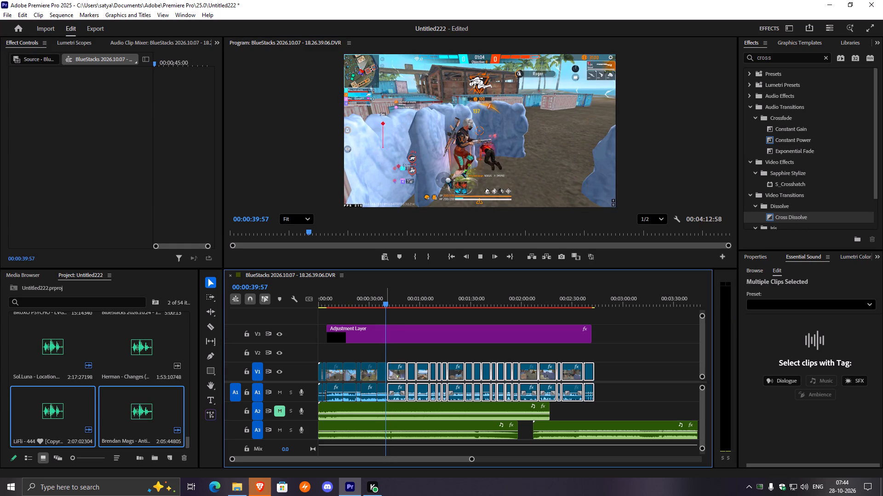
pyautogui.press('space')
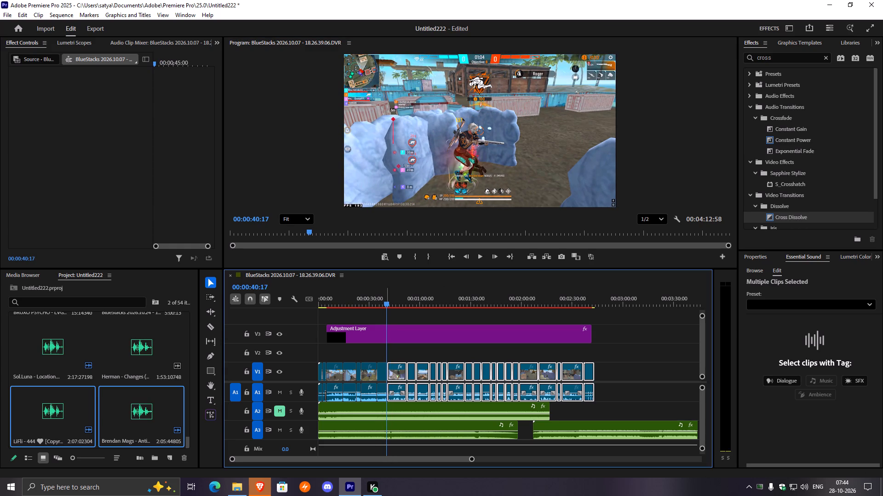
pyautogui.moveTo(387, 296); pyautogui.dragTo(381, 296)
pyautogui.press('space')
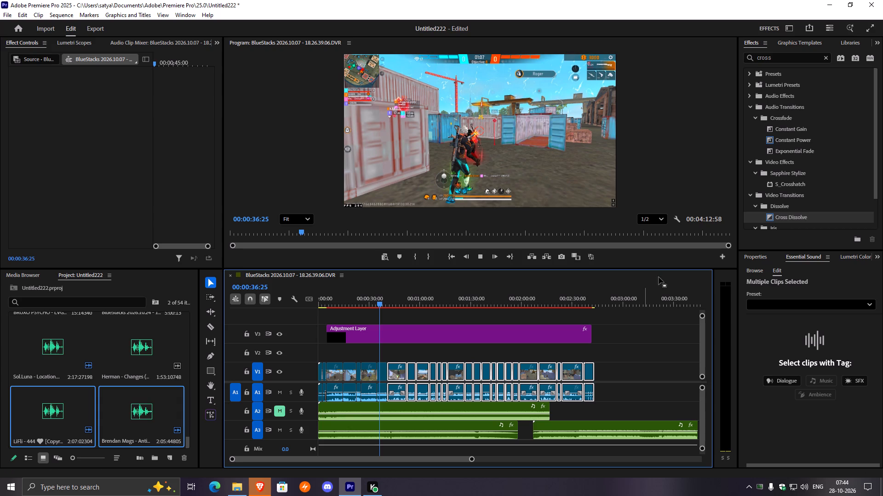
pyautogui.click(663, 263)
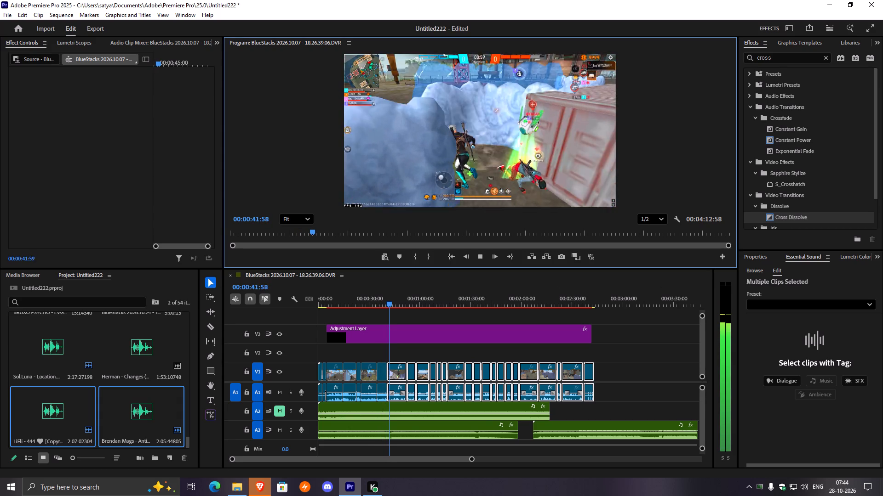
pyautogui.press('space')
pyautogui.moveTo(394, 303); pyautogui.dragTo(390, 304)
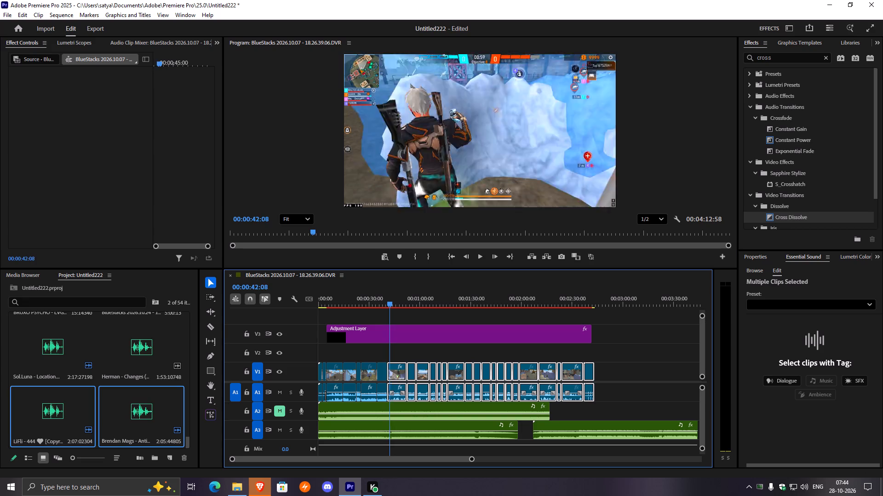
# Trim the start of the gameplay clip after the join to 00:00:41:33.
pyautogui.moveTo(390, 304); pyautogui.dragTo(389, 304)
pyautogui.press('space')
pyautogui.press('space')
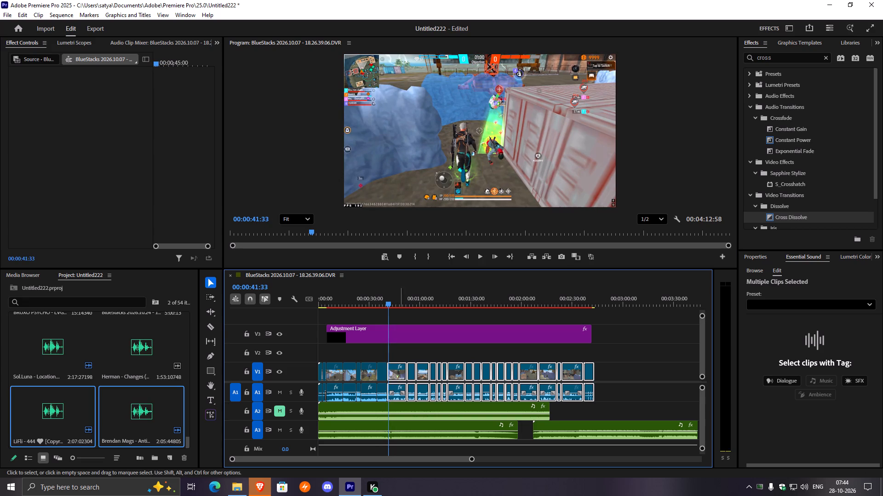
pyautogui.click(396, 371)
pyautogui.click(389, 368)
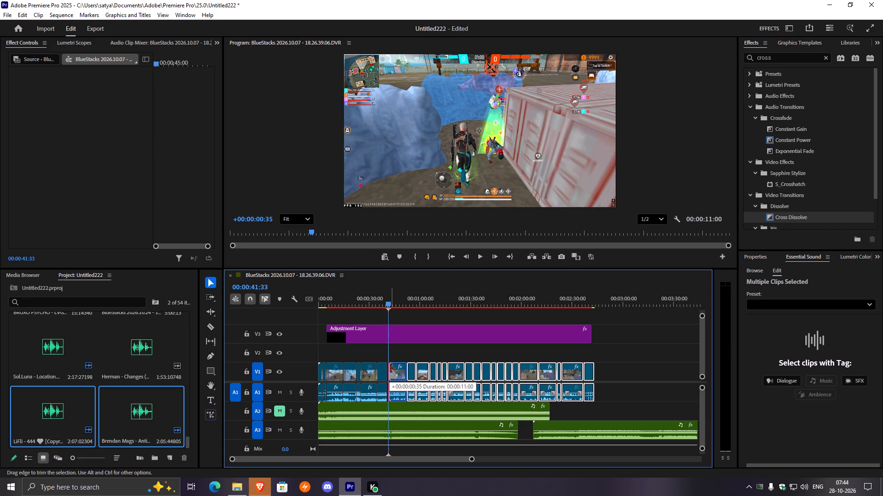
pyautogui.moveTo(630, 372); pyautogui.dragTo(399, 376)
# Cut the gameplay clip before the gap at 00:00:40:40 and delete the short piece after the cut.
pyautogui.click(388, 304)
pyautogui.press('space')
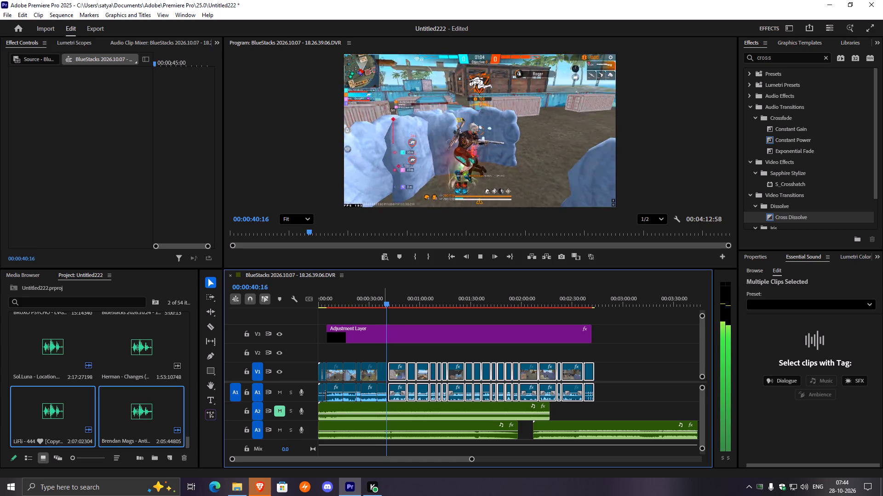
pyautogui.press('space')
pyautogui.press('space')
pyautogui.press('space')
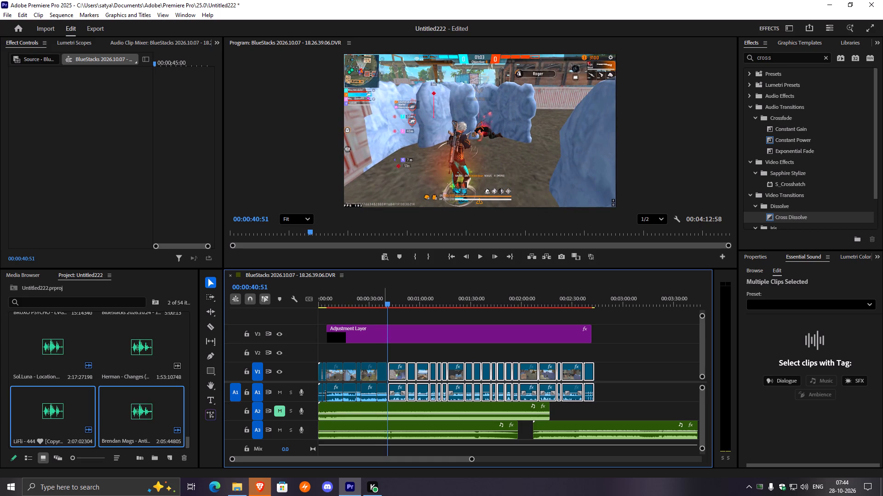
pyautogui.press('Left')
pyautogui.press('Left')
pyautogui.press('Left')
pyautogui.press('Left')
pyautogui.press('Left')
pyautogui.press('Left')
pyautogui.press('Left')
pyautogui.press('Left')
pyautogui.press('Left')
pyautogui.press('Left')
pyautogui.press('Left')
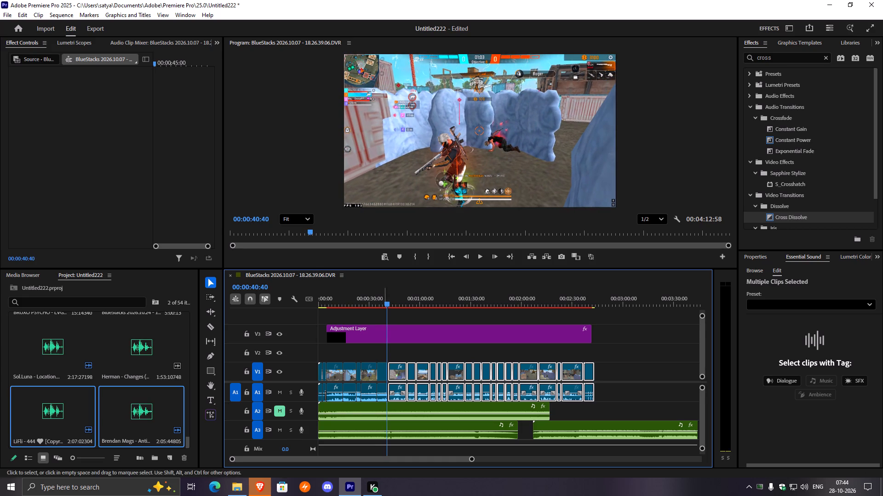
pyautogui.click(383, 368)
pyautogui.hotkey('ctrl', 'k')
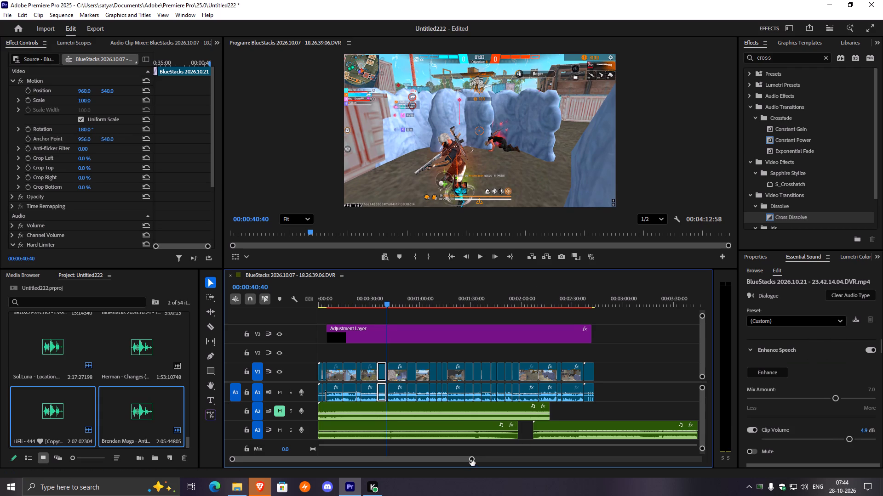
pyautogui.moveTo(471, 459); pyautogui.dragTo(399, 458)
pyautogui.click(511, 372)
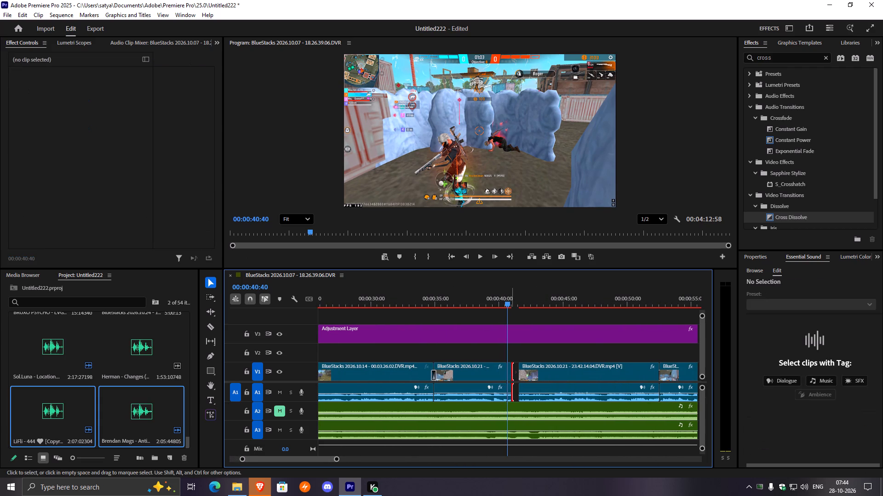
pyautogui.click(510, 373)
pyautogui.press('Delete')
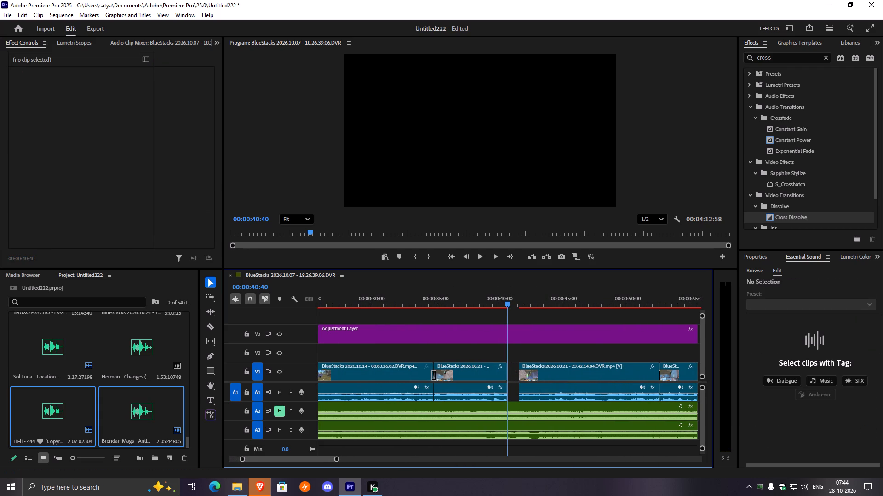
# Shift all gameplay clips after the gap earlier by 00:00:00:53 so they start at 00:00:40:40.
pyautogui.moveTo(338, 457); pyautogui.dragTo(480, 462)
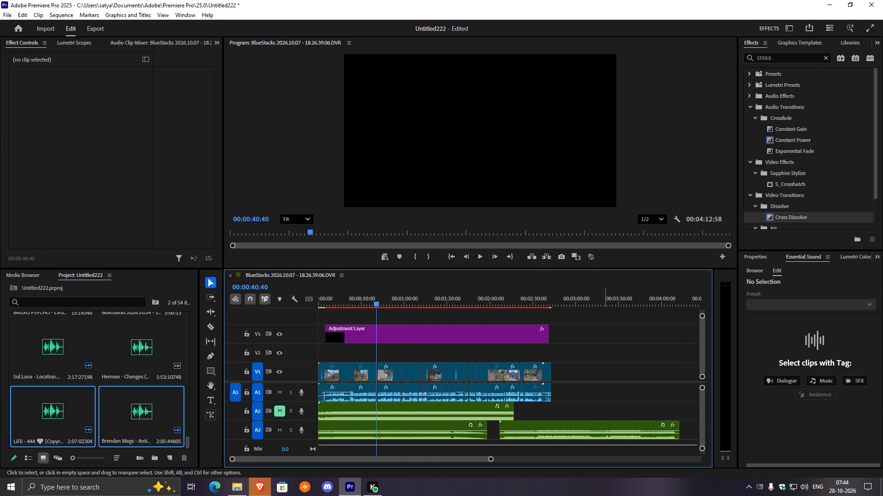
pyautogui.moveTo(600, 371); pyautogui.dragTo(386, 375)
pyautogui.click(387, 372)
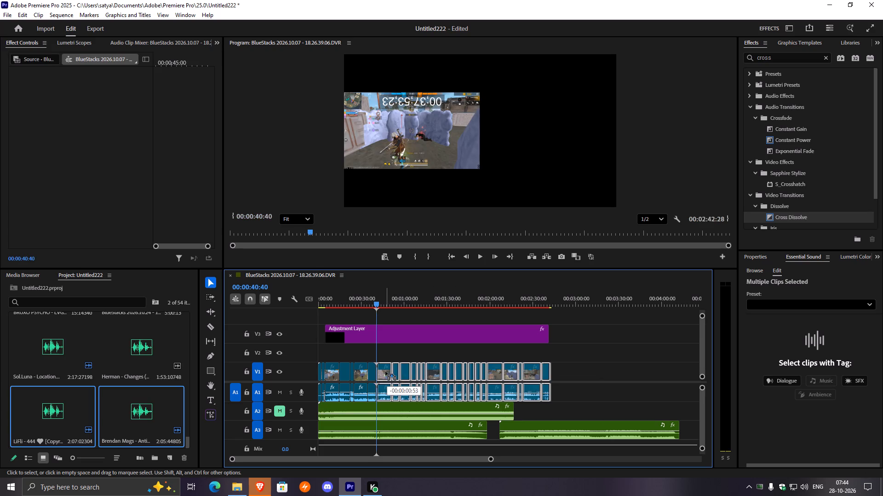
# Add a Cross Dissolve at the join between the gameplay pieces at 00:00:40:40 and shorten it to a very brief transition.
pyautogui.moveTo(490, 457); pyautogui.dragTo(451, 458)
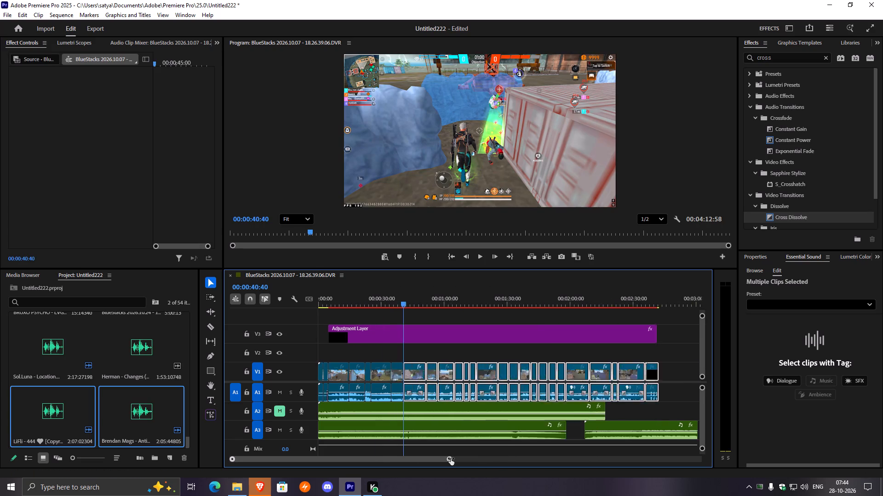
pyautogui.moveTo(451, 458); pyautogui.dragTo(430, 457)
pyautogui.moveTo(774, 219); pyautogui.dragTo(536, 368)
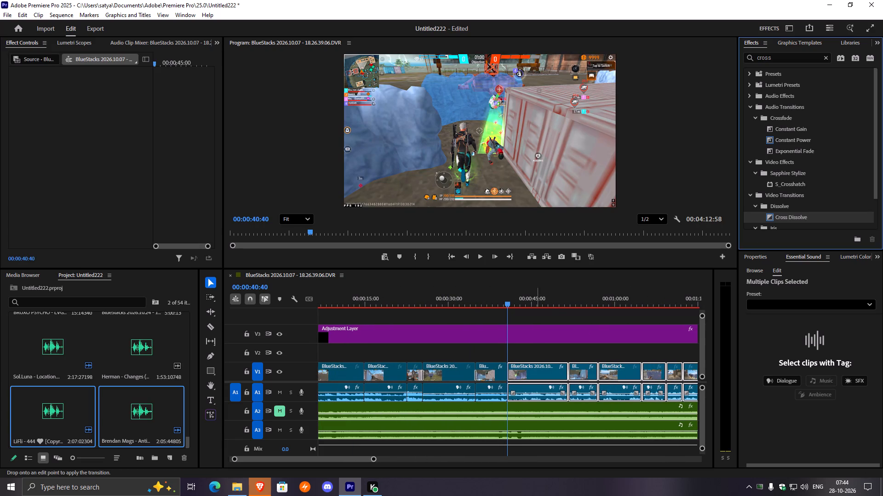
pyautogui.moveTo(536, 368); pyautogui.dragTo(505, 375)
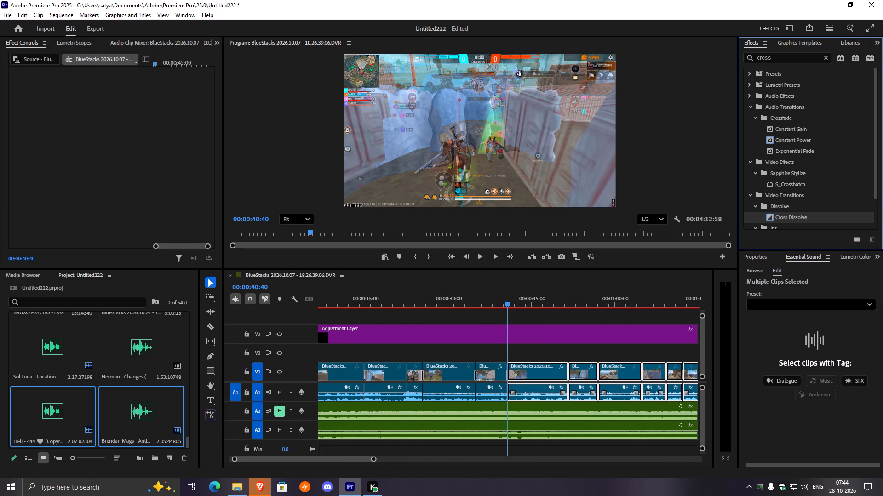
pyautogui.moveTo(374, 459); pyautogui.dragTo(318, 461)
pyautogui.moveTo(546, 372); pyautogui.dragTo(521, 374)
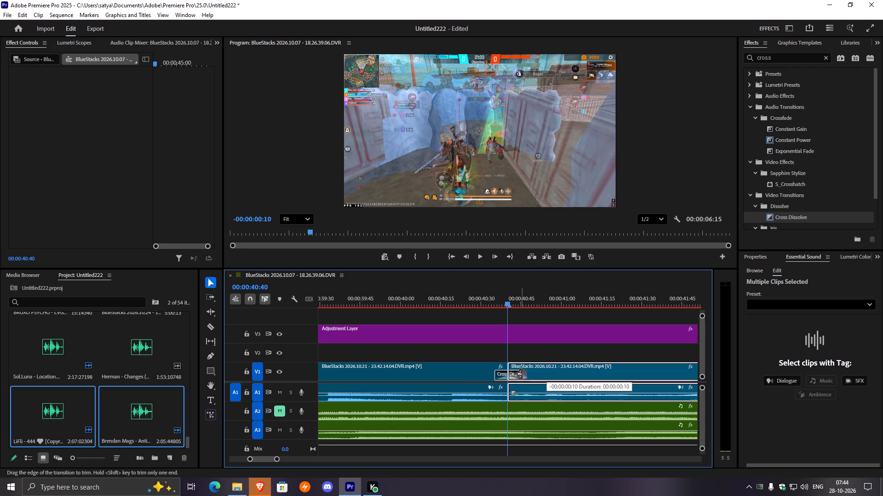
pyautogui.moveTo(521, 374); pyautogui.dragTo(512, 373)
# Play back the montage from the new Cross Dissolve near 00:00:40:40 through the gameplay clips that follow.
pyautogui.click(481, 301)
pyautogui.press('space')
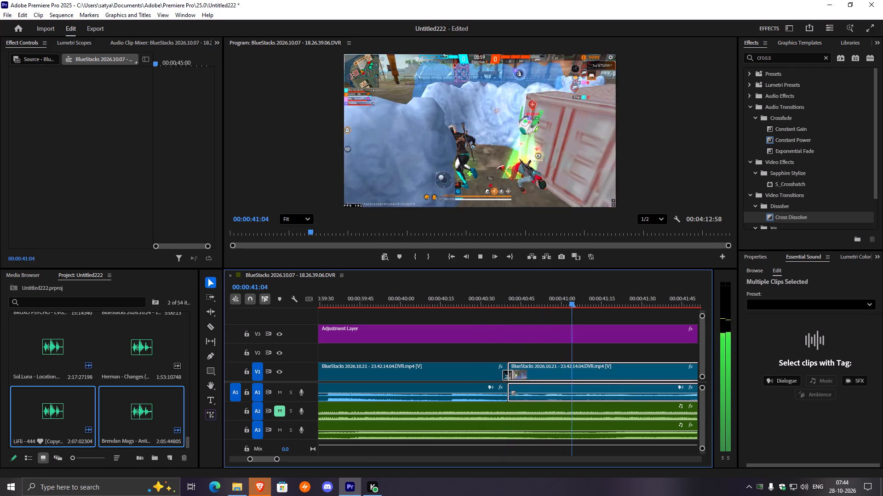
pyautogui.click(471, 301)
pyautogui.moveTo(277, 458); pyautogui.dragTo(281, 459)
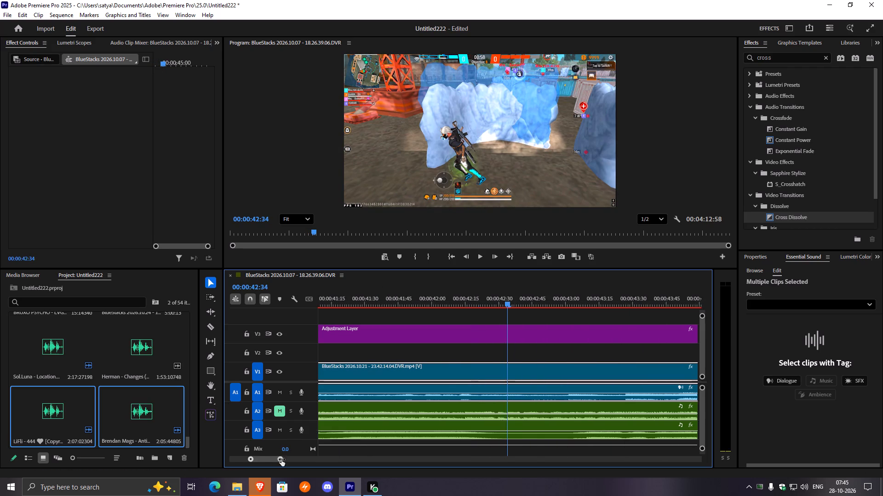
pyautogui.moveTo(281, 459); pyautogui.dragTo(328, 464)
pyautogui.click(470, 304)
pyautogui.press('space')
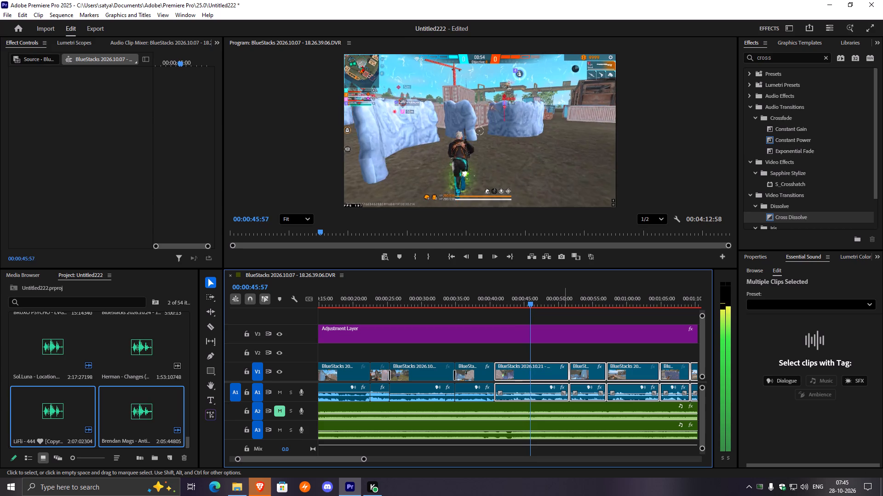
pyautogui.moveTo(365, 460); pyautogui.dragTo(393, 464)
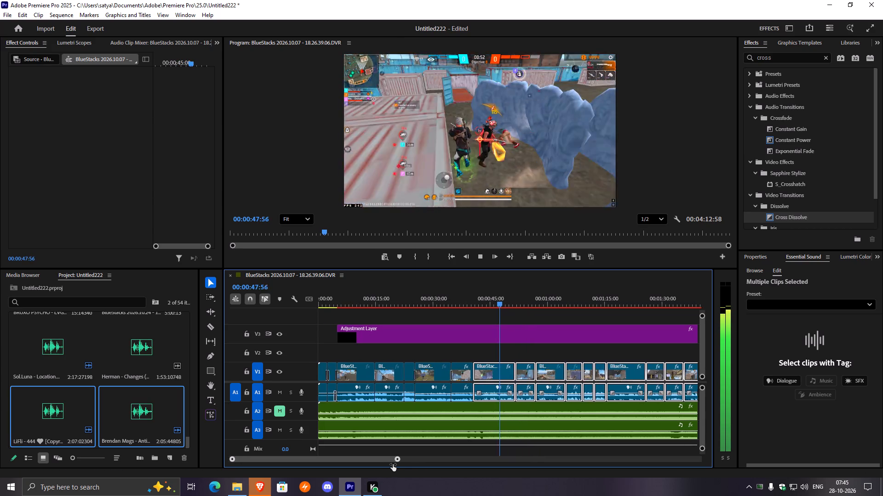
pyautogui.moveTo(393, 464); pyautogui.dragTo(452, 456)
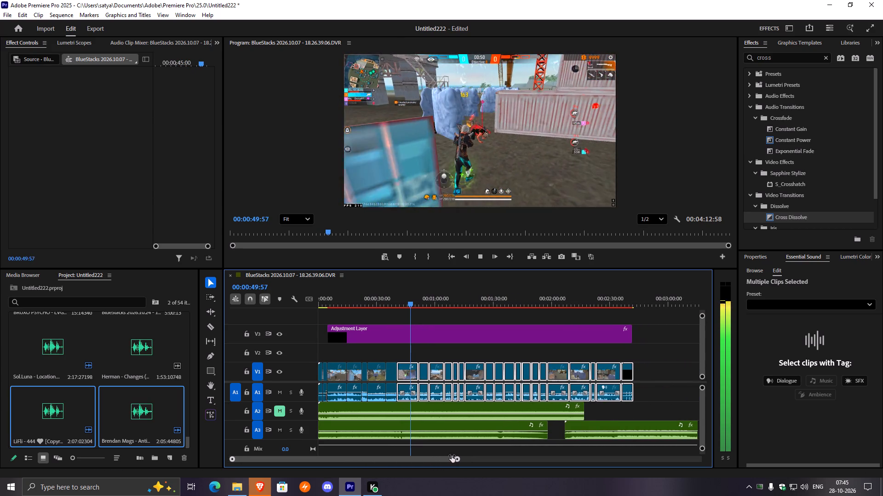
pyautogui.moveTo(452, 456); pyautogui.dragTo(454, 455)
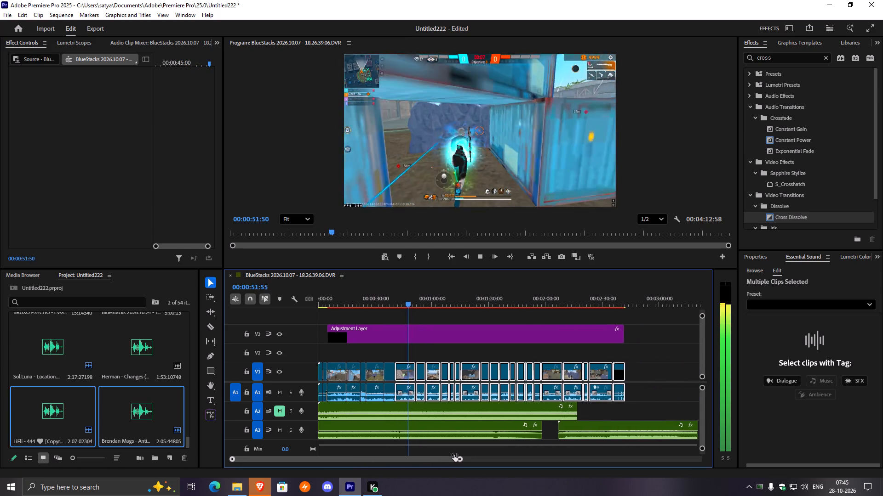
pyautogui.moveTo(454, 455); pyautogui.dragTo(489, 455)
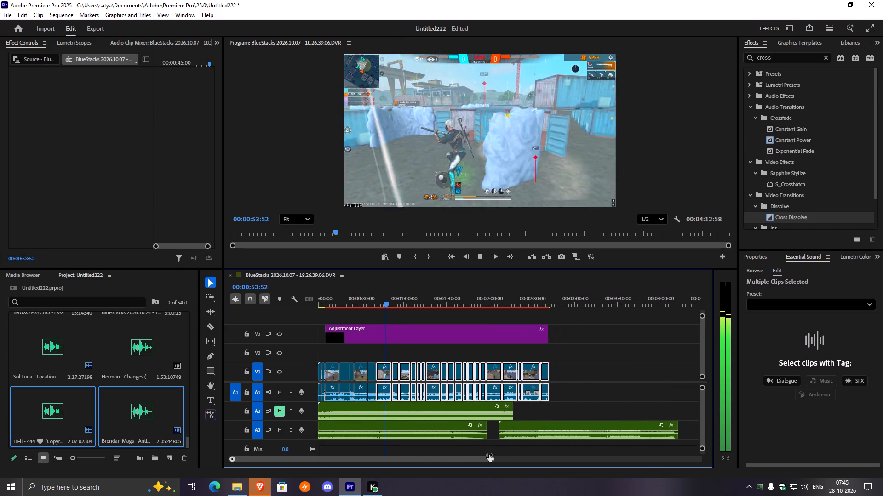
pyautogui.moveTo(489, 455); pyautogui.dragTo(503, 459)
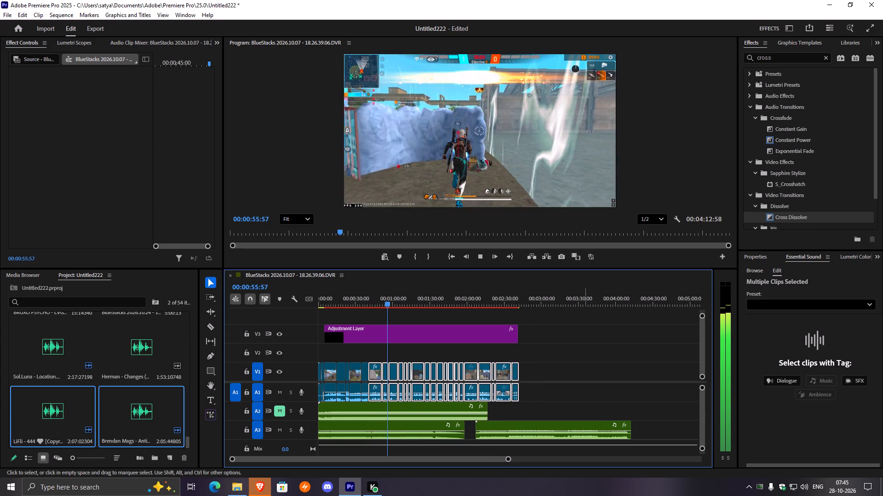
pyautogui.click(601, 321)
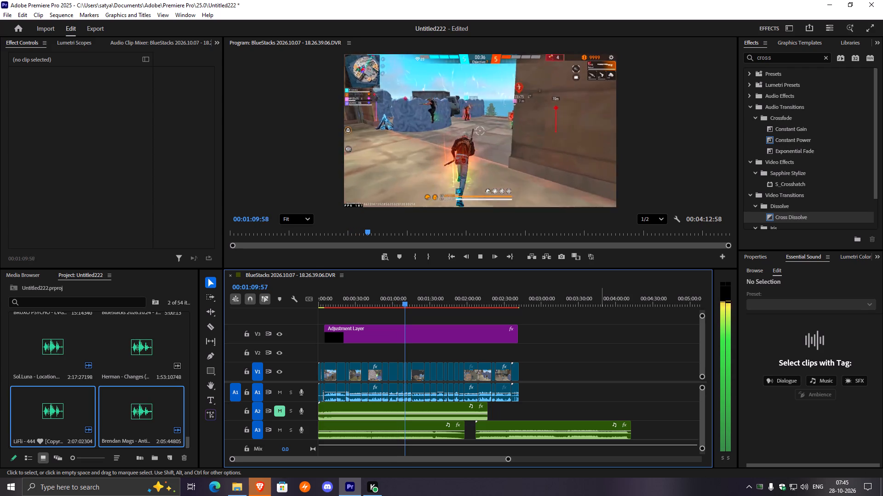
pyautogui.click(387, 301)
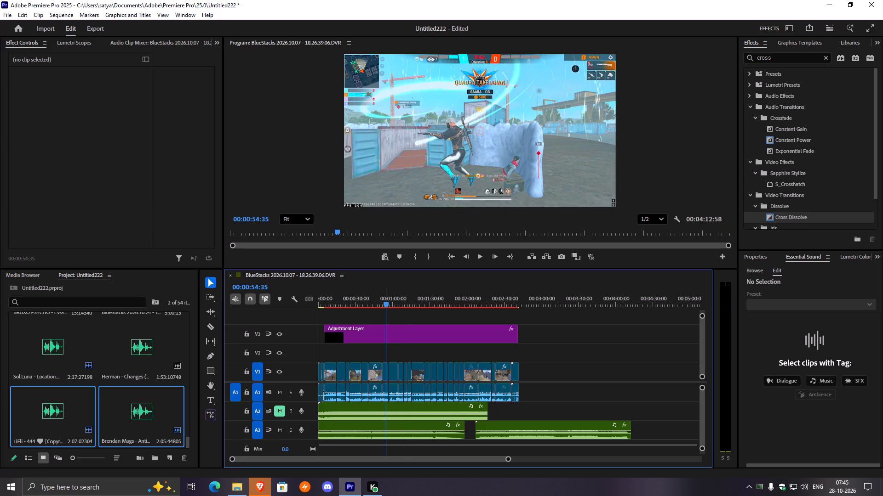
pyautogui.press('space')
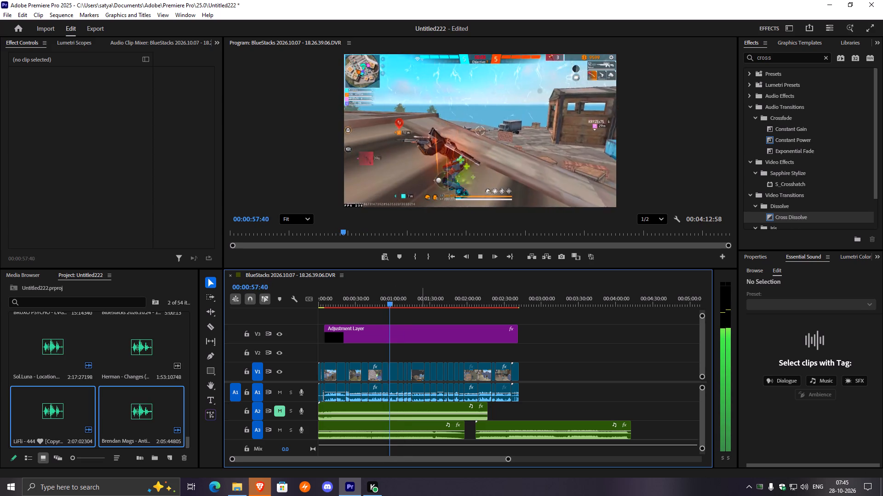
pyautogui.press('space')
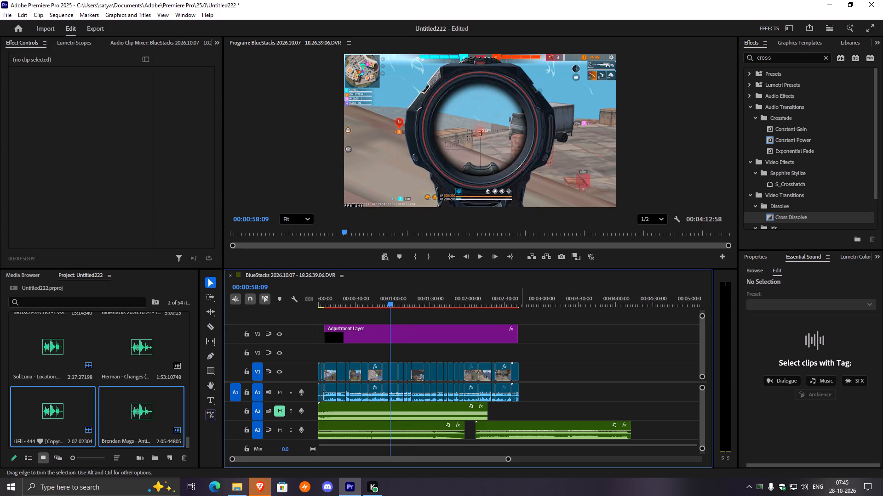
# Move the three gameplay clips between about 00:01:15 and 00:01:35 to the empty area after the montage, at about 00:03:10.
pyautogui.moveTo(392, 303); pyautogui.dragTo(415, 314)
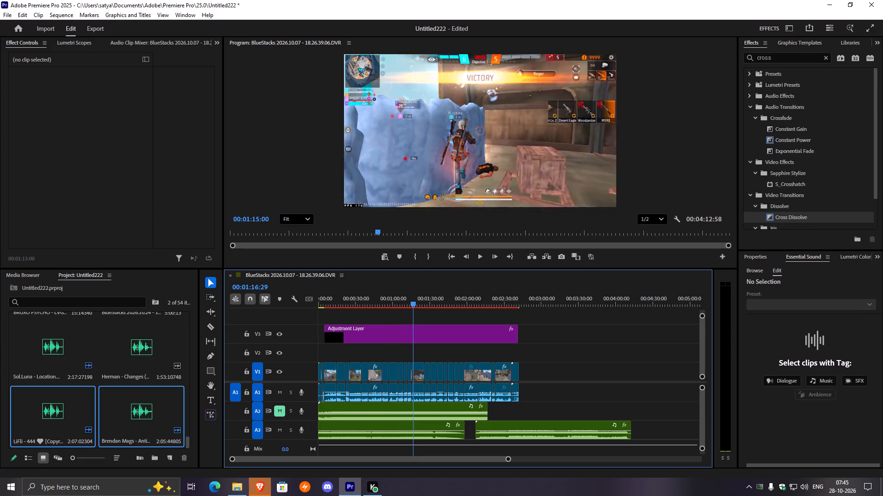
pyautogui.moveTo(415, 314); pyautogui.dragTo(428, 316)
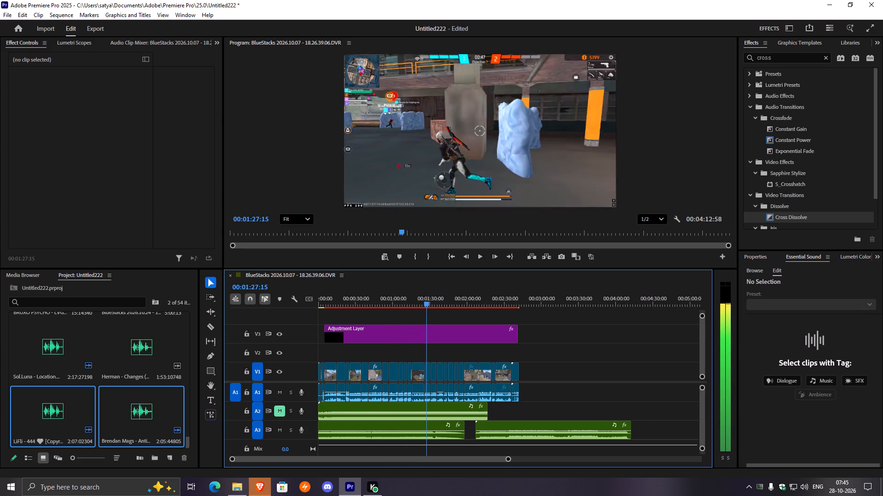
pyautogui.moveTo(428, 316); pyautogui.dragTo(435, 318)
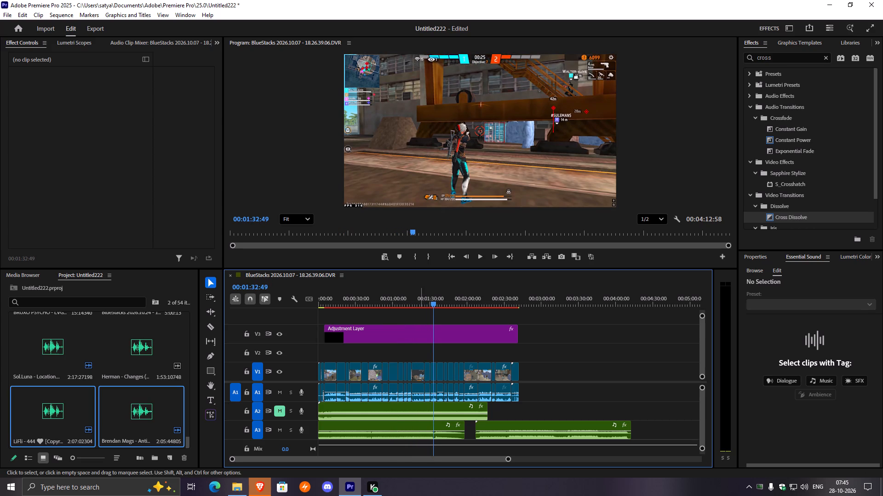
pyautogui.moveTo(418, 351); pyautogui.dragTo(433, 372)
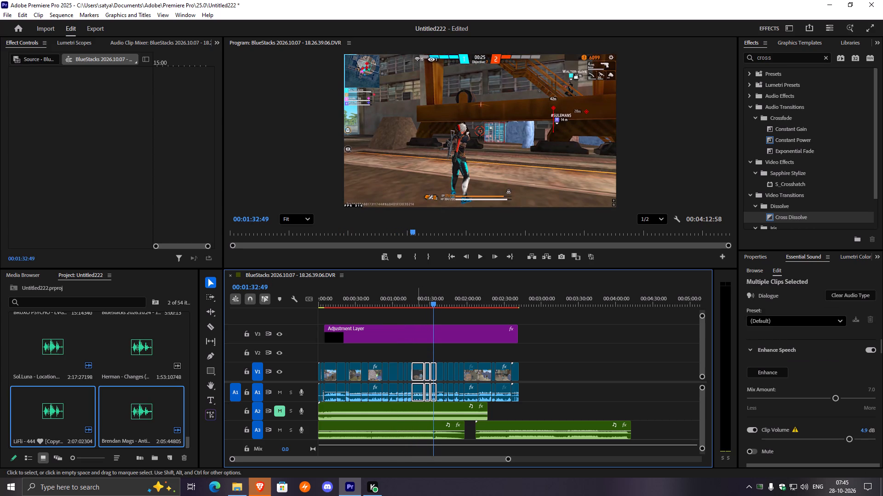
pyautogui.moveTo(417, 371); pyautogui.dragTo(560, 372)
# Move the group of gameplay clips between 00:00:57:10 and about 00:01:15 to directly behind the three parked clips.
pyautogui.moveTo(436, 303); pyautogui.dragTo(436, 303)
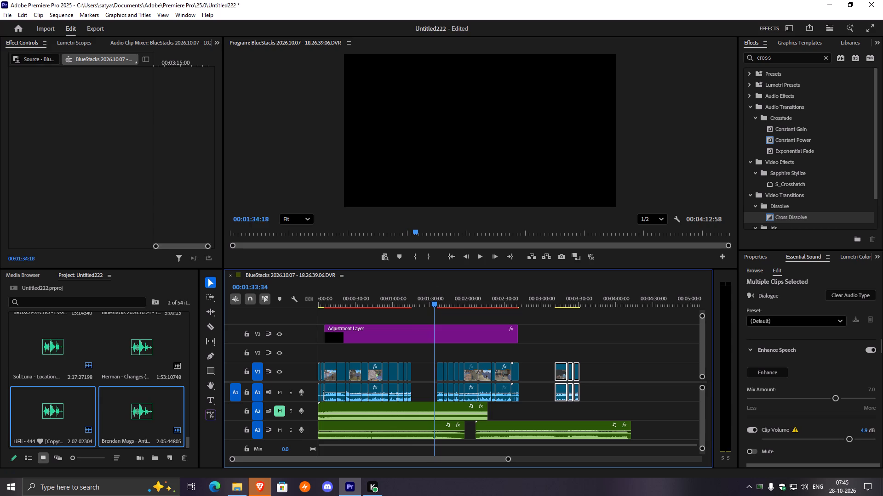
pyautogui.moveTo(436, 303); pyautogui.dragTo(411, 310)
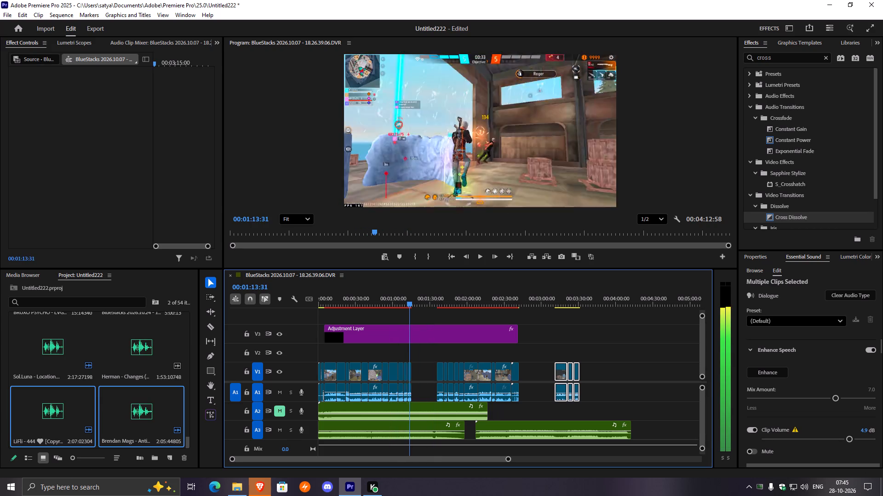
pyautogui.moveTo(411, 310); pyautogui.dragTo(387, 310)
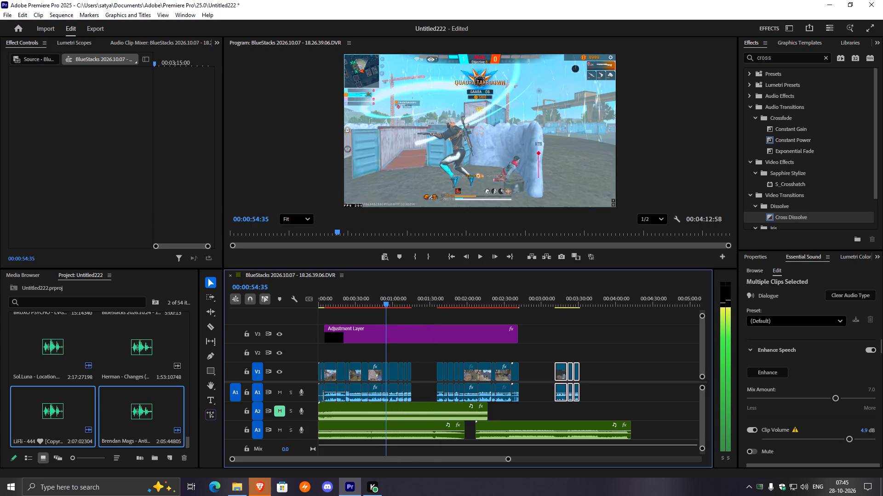
pyautogui.moveTo(387, 310); pyautogui.dragTo(394, 311)
pyautogui.moveTo(424, 371); pyautogui.dragTo(396, 372)
pyautogui.moveTo(395, 371); pyautogui.dragTo(606, 371)
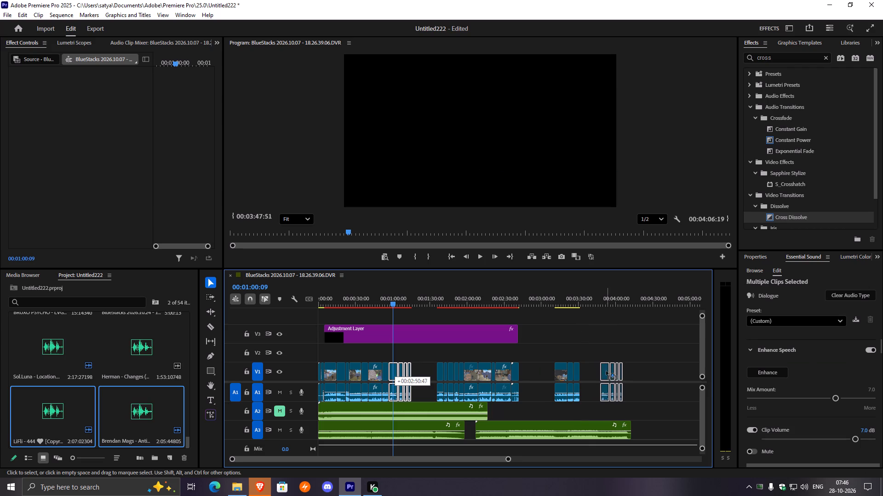
pyautogui.moveTo(606, 371); pyautogui.dragTo(589, 373)
# Move all the parked gameplay clips together into the gap starting at 00:00:57:10, keeping their new order.
pyautogui.moveTo(650, 371); pyautogui.dragTo(550, 374)
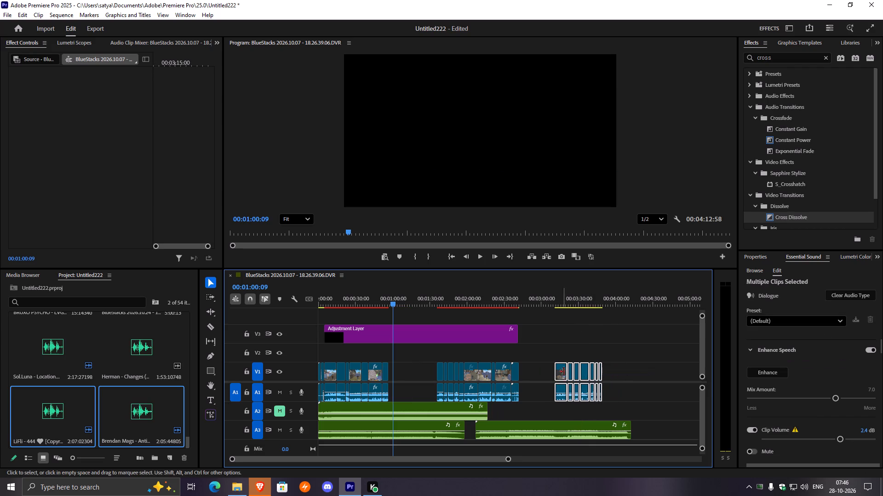
pyautogui.click(558, 372)
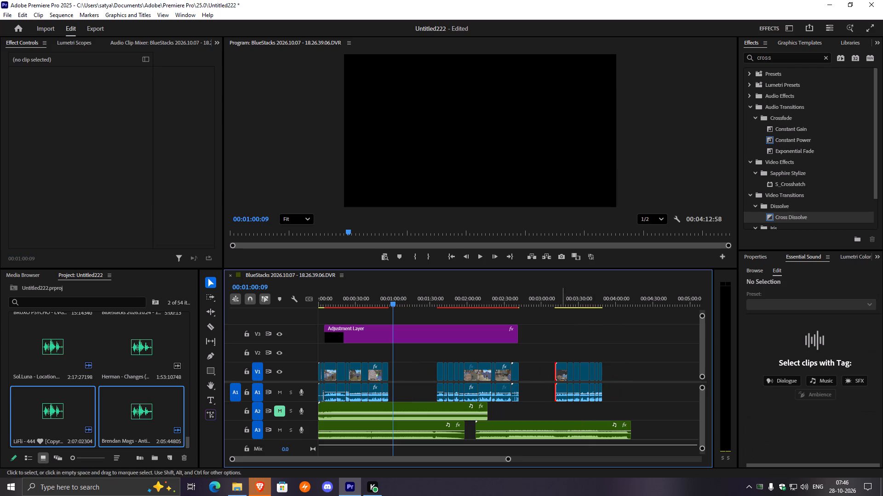
pyautogui.hotkey('ctrl', 'z')
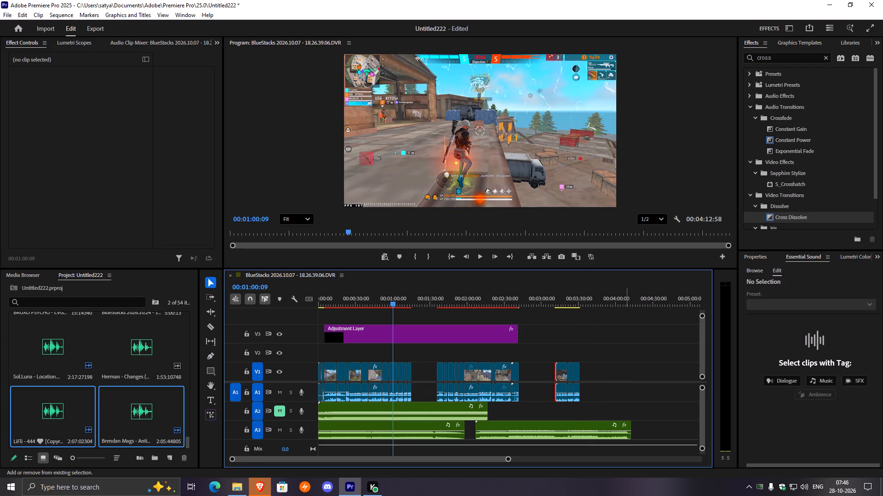
pyautogui.hotkey('ctrl', 'shift', 'z')
pyautogui.moveTo(634, 375); pyautogui.dragTo(540, 373)
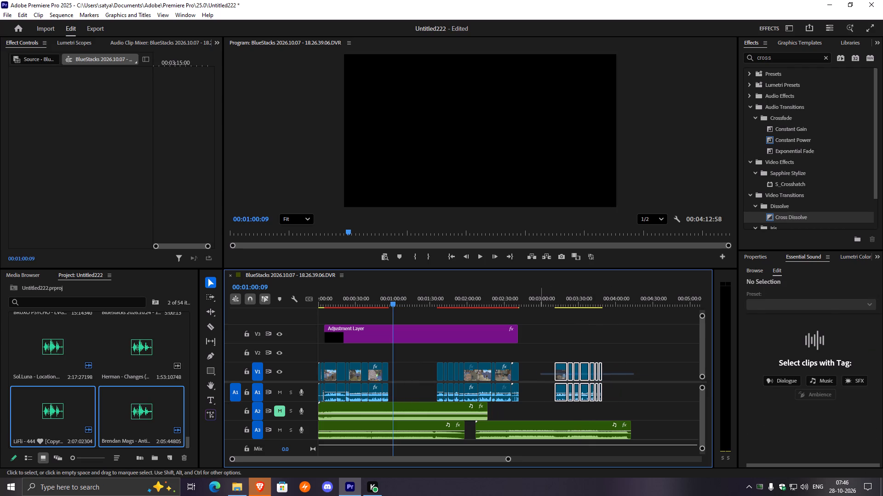
pyautogui.moveTo(562, 371); pyautogui.dragTo(407, 376)
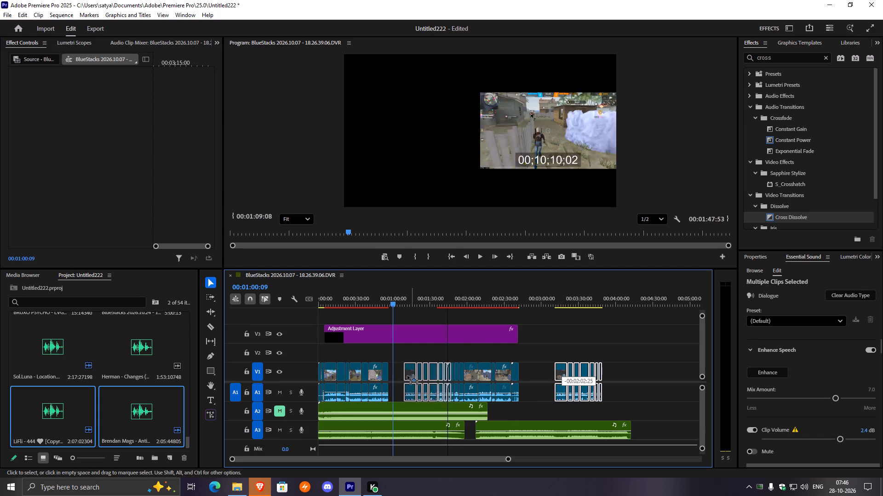
pyautogui.moveTo(407, 376); pyautogui.dragTo(394, 375)
# Add Dip to Black transitions at the start of the reordered clips at 00:00:57:10 and at their end near 00:01:35.
pyautogui.click(392, 301)
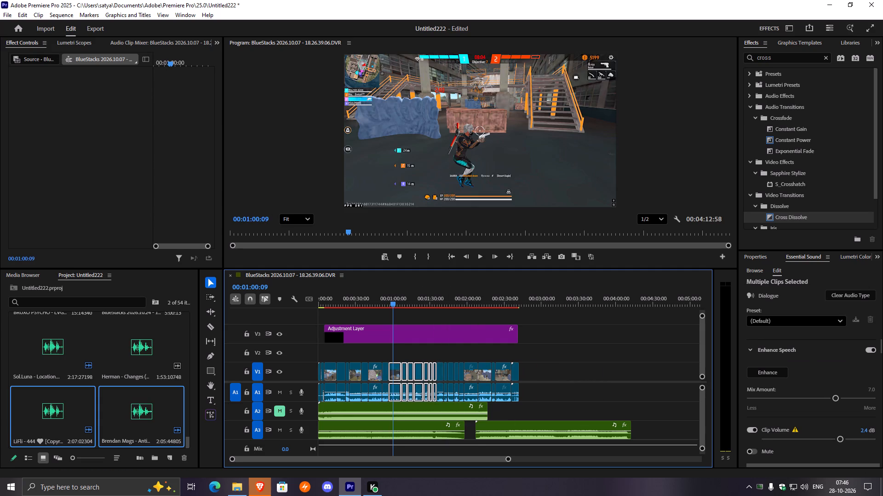
pyautogui.moveTo(774, 59); pyautogui.dragTo(759, 58)
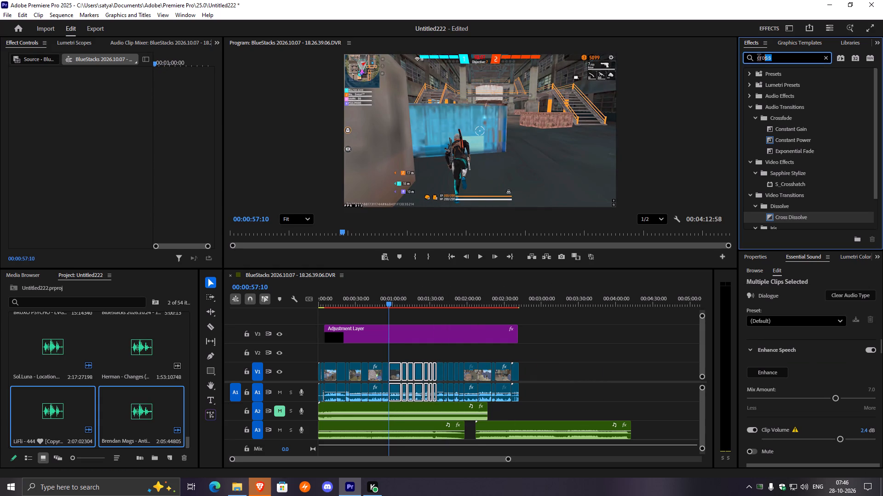
pyautogui.moveTo(759, 58); pyautogui.dragTo(740, 58)
pyautogui.write('dip')
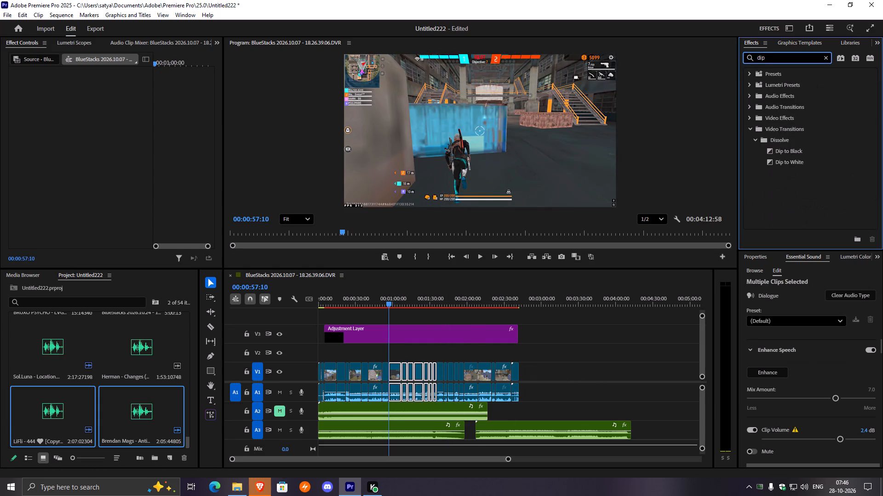
pyautogui.moveTo(508, 461); pyautogui.dragTo(466, 454)
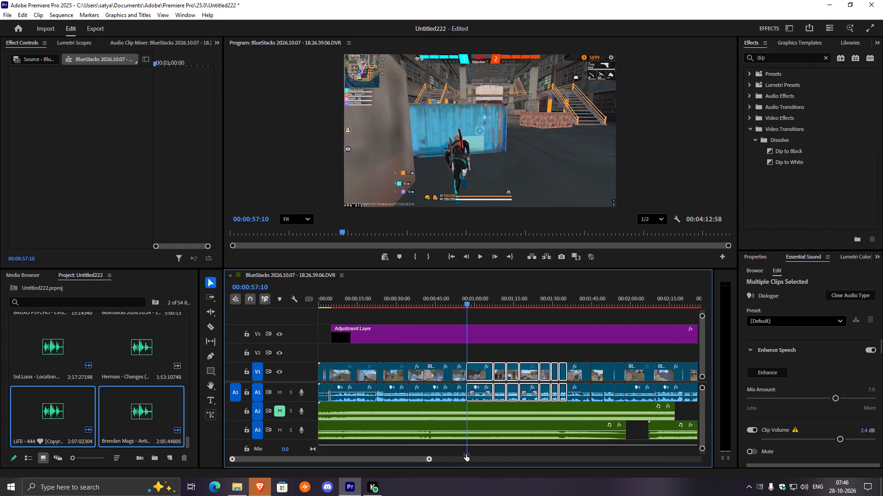
pyautogui.moveTo(466, 454); pyautogui.dragTo(458, 452)
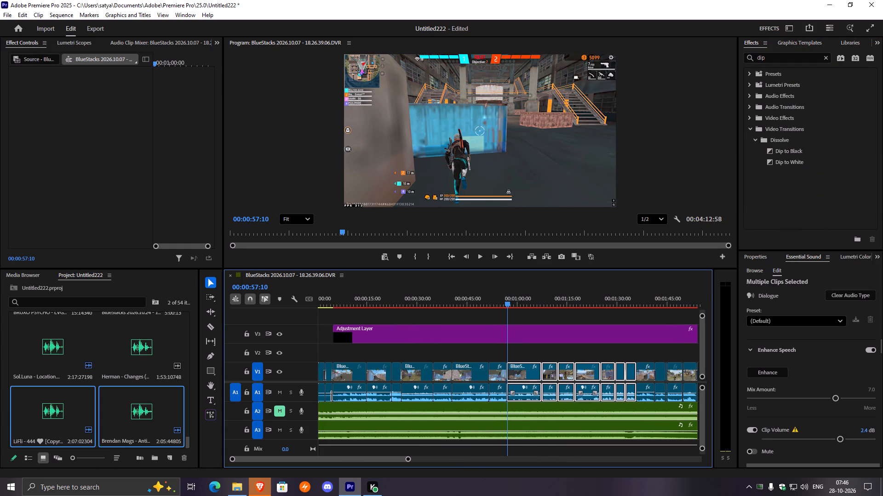
pyautogui.moveTo(785, 149); pyautogui.dragTo(507, 373)
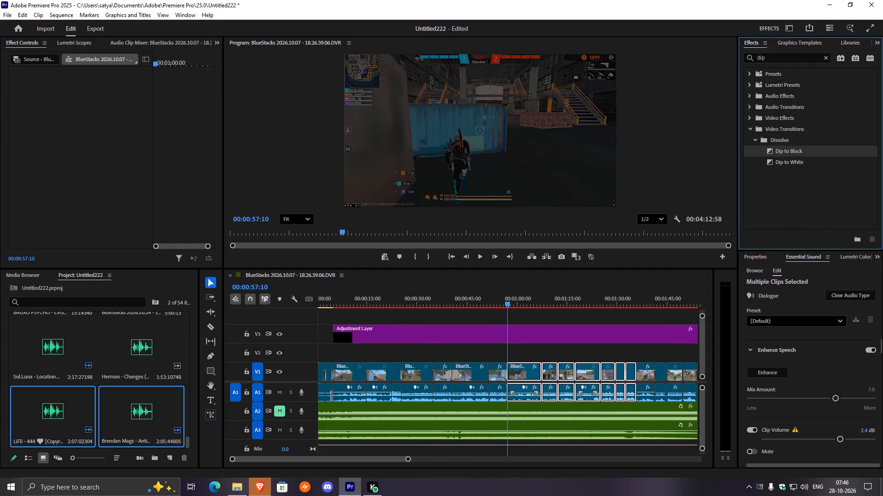
pyautogui.moveTo(778, 151); pyautogui.dragTo(636, 375)
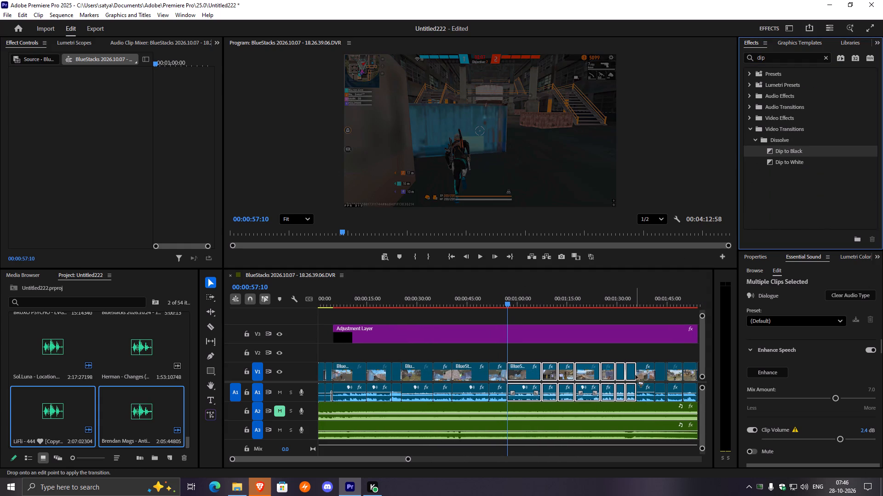
pyautogui.moveTo(636, 375); pyautogui.dragTo(636, 375)
# Play back the reordered section from 00:00:55:27, just before its opening transition, to about 00:01:33.
pyautogui.click(504, 299)
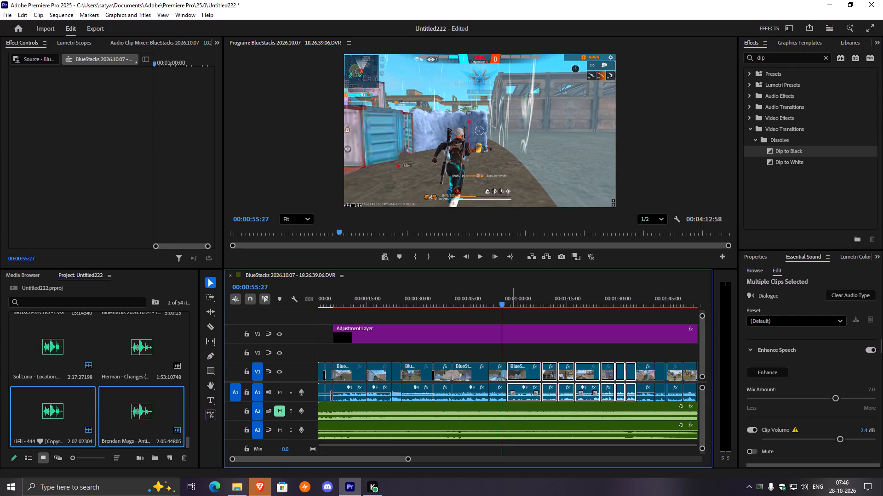
pyautogui.press('space')
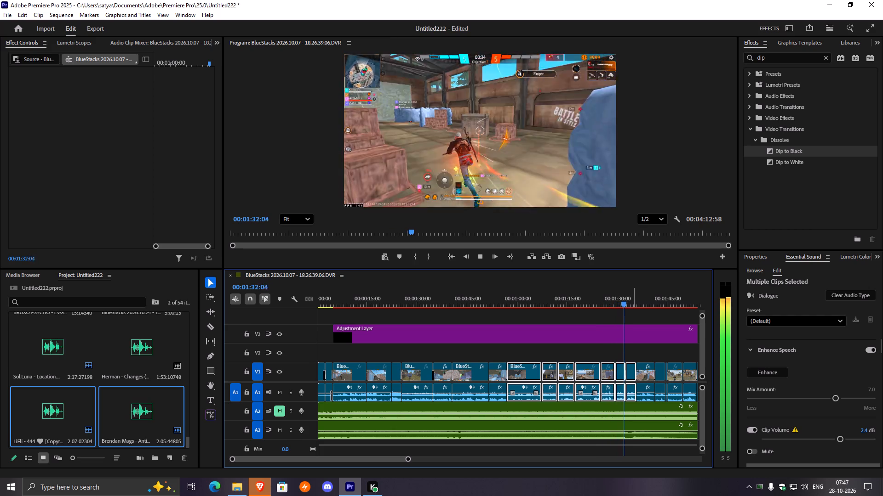
pyautogui.press('space')
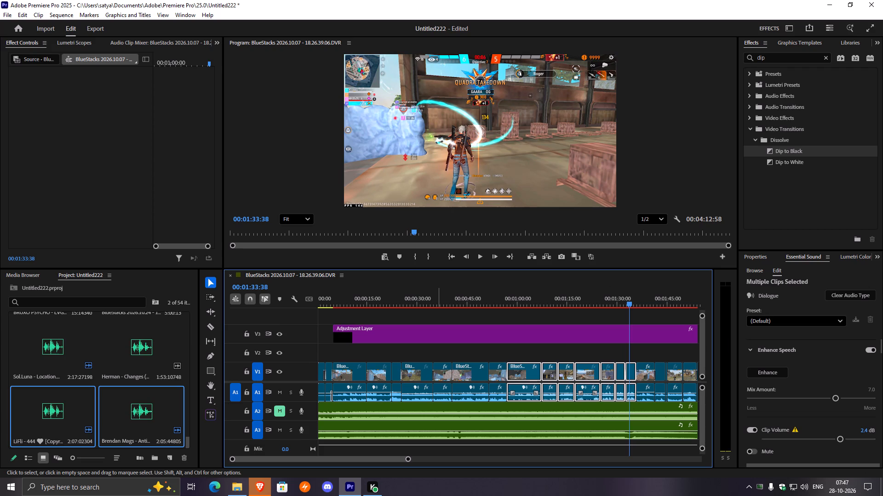
# Undo the reordering of the gameplay clips after 00:00:57:10 together with its Dip to Black transitions.
pyautogui.hotkey('ctrl', 'z')
pyautogui.hotkey('ctrl', 'z')
pyautogui.hotkey('ctrl', 'z')
pyautogui.hotkey('ctrl', 'z')
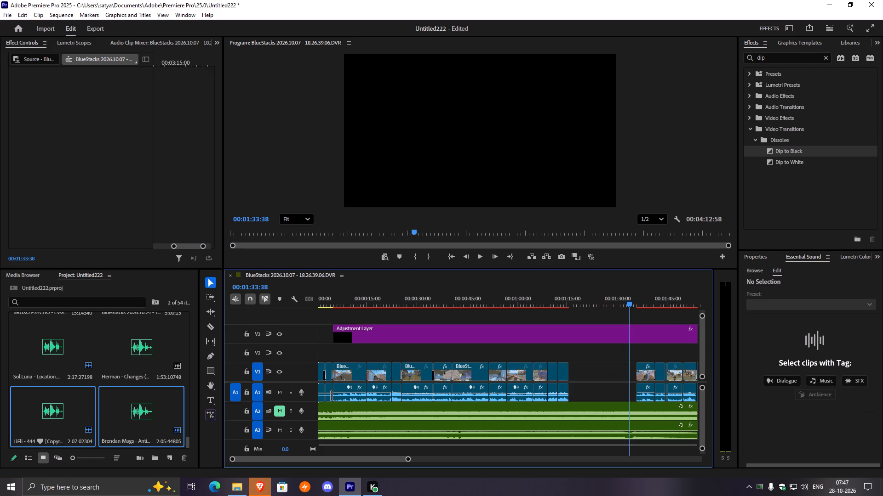
pyautogui.hotkey('ctrl', 'z')
# Cut the LiFli - 444 music on A3 at 00:01:35:32, just after the clip's fight ends, and delete the remainder.
pyautogui.press('space')
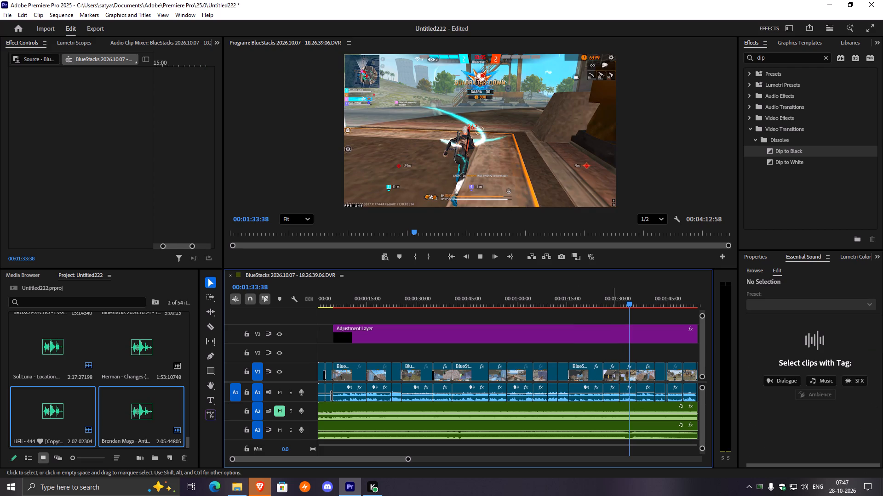
pyautogui.press('space')
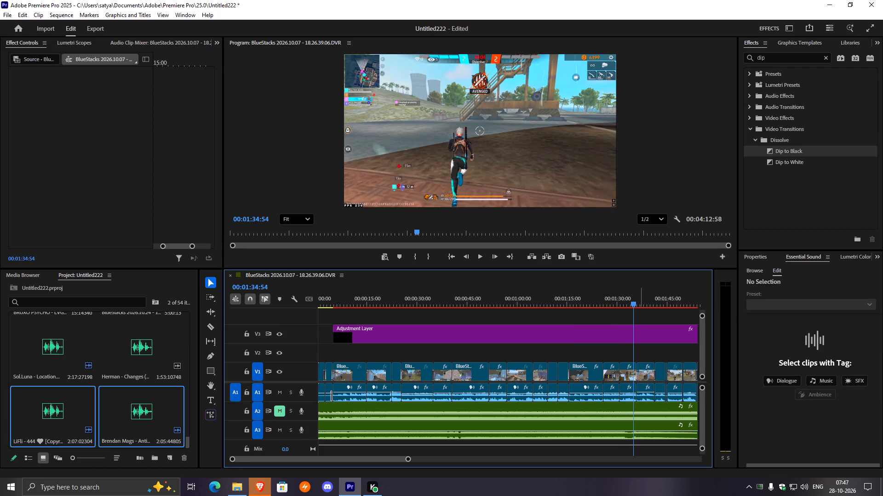
pyautogui.moveTo(633, 302); pyautogui.dragTo(619, 304)
pyautogui.press('space')
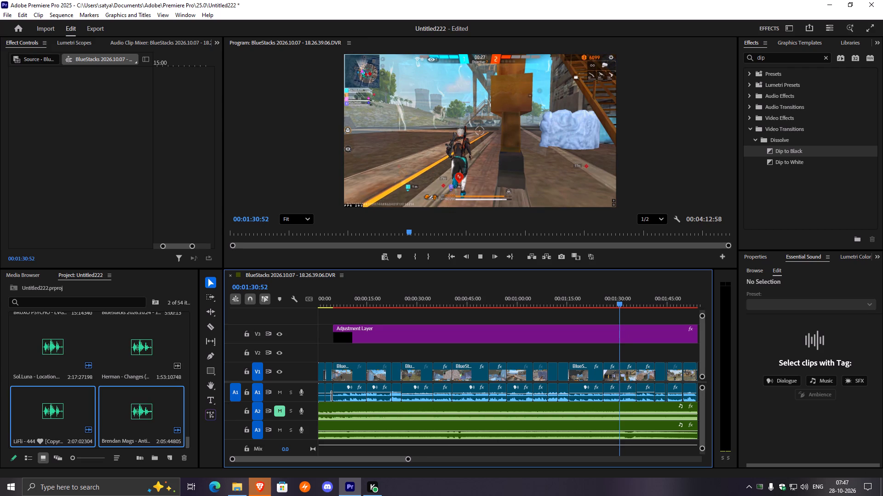
pyautogui.moveTo(409, 459); pyautogui.dragTo(525, 461)
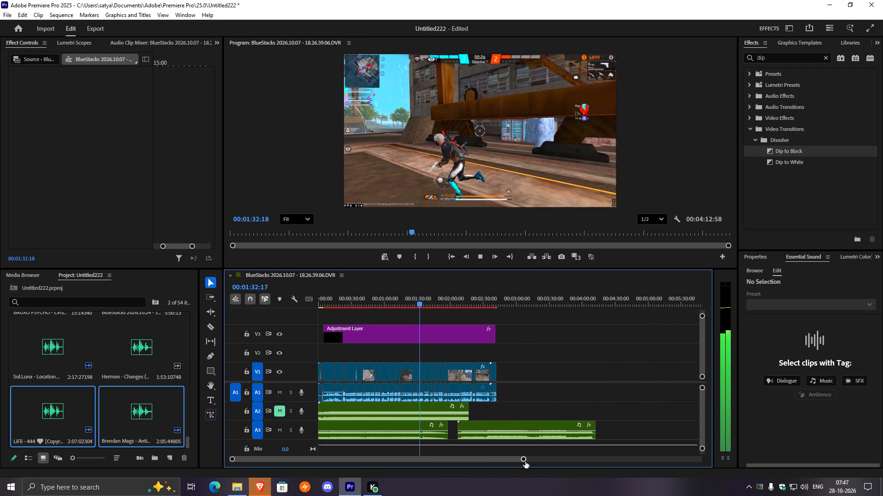
pyautogui.press('space')
pyautogui.press('space')
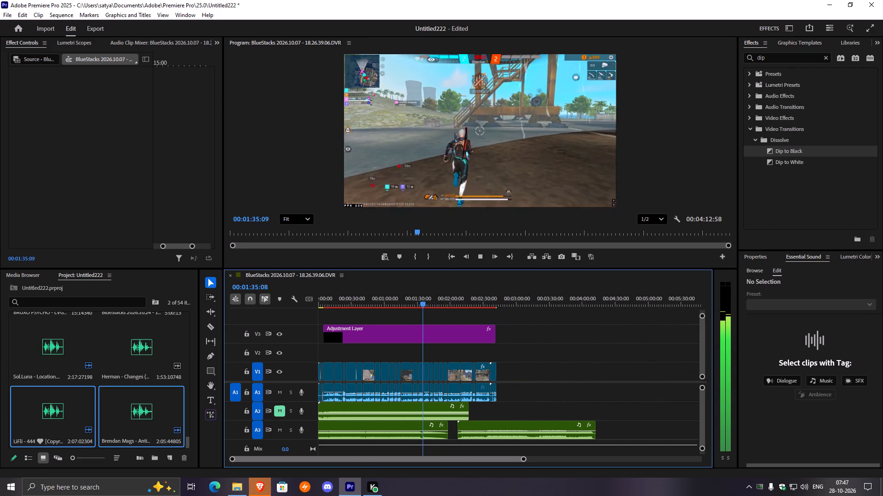
pyautogui.press('space')
pyautogui.click(430, 427)
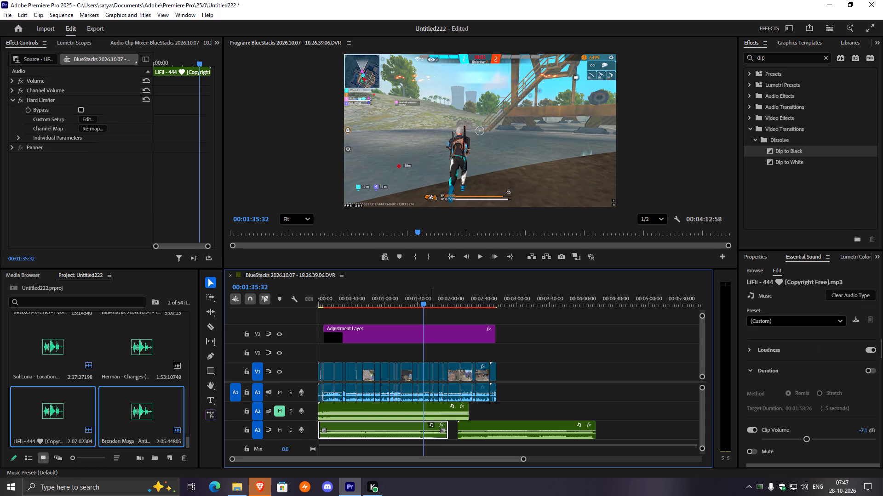
pyautogui.hotkey('ctrl', 'k')
pyautogui.press('space')
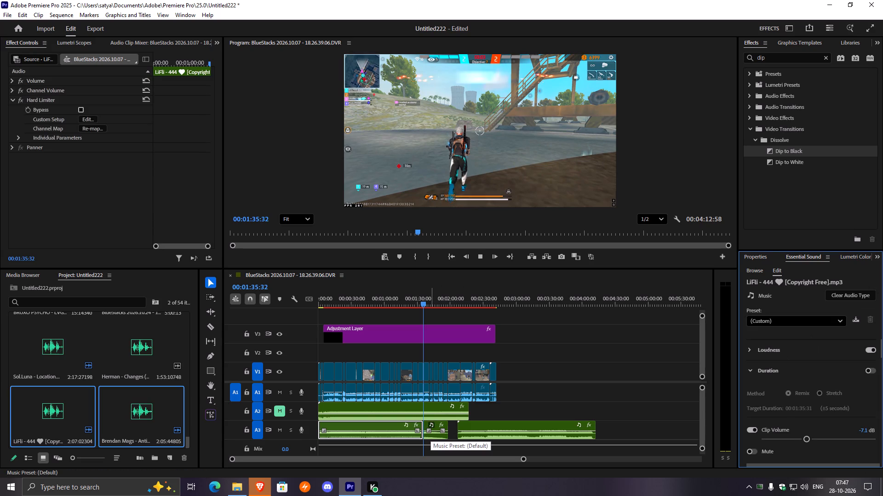
pyautogui.click(436, 432)
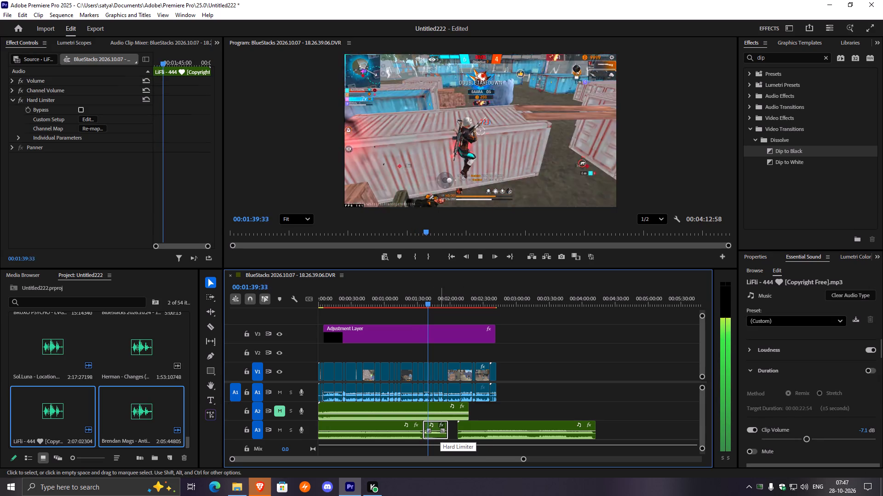
pyautogui.press('Delete')
# Move the Brendan Mags - Antidotes music on A3 earlier so it starts at the 00:01:35:32 cut.
pyautogui.moveTo(486, 425); pyautogui.dragTo(450, 428)
# Play back the change between the two music tracks, from shortly before 00:01:35:32 to about 00:01:50.
pyautogui.moveTo(432, 303); pyautogui.dragTo(423, 301)
pyautogui.press('space')
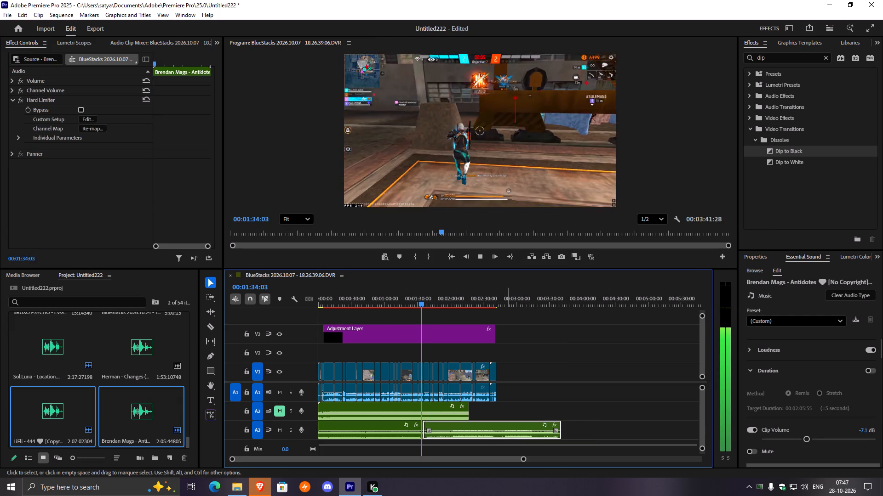
pyautogui.moveTo(525, 460); pyautogui.dragTo(522, 459)
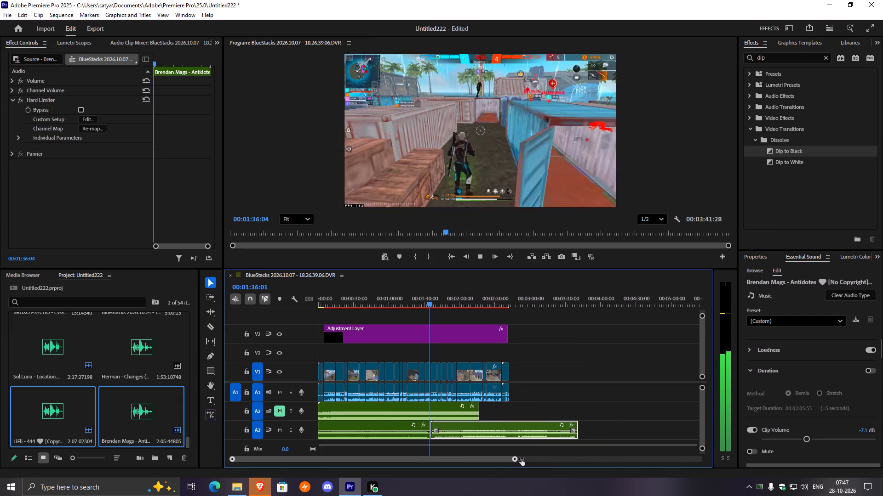
pyautogui.moveTo(522, 459); pyautogui.dragTo(526, 457)
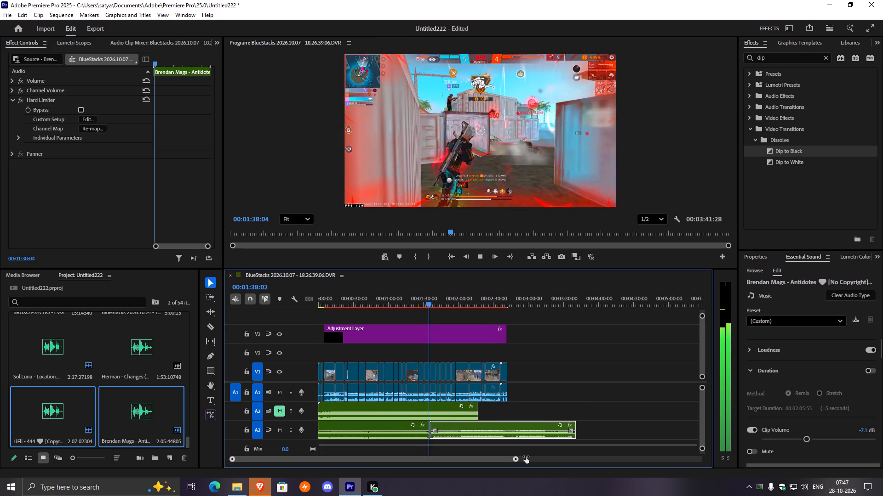
pyautogui.moveTo(526, 457); pyautogui.dragTo(515, 459)
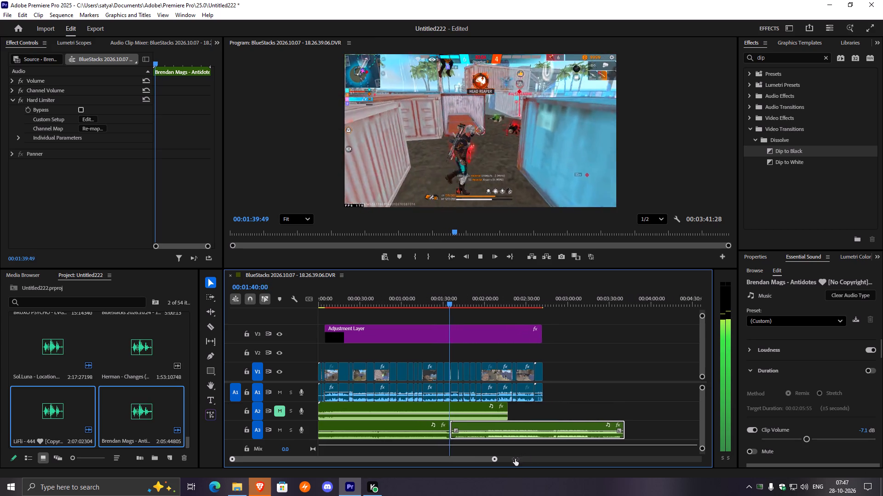
pyautogui.moveTo(515, 459); pyautogui.dragTo(508, 462)
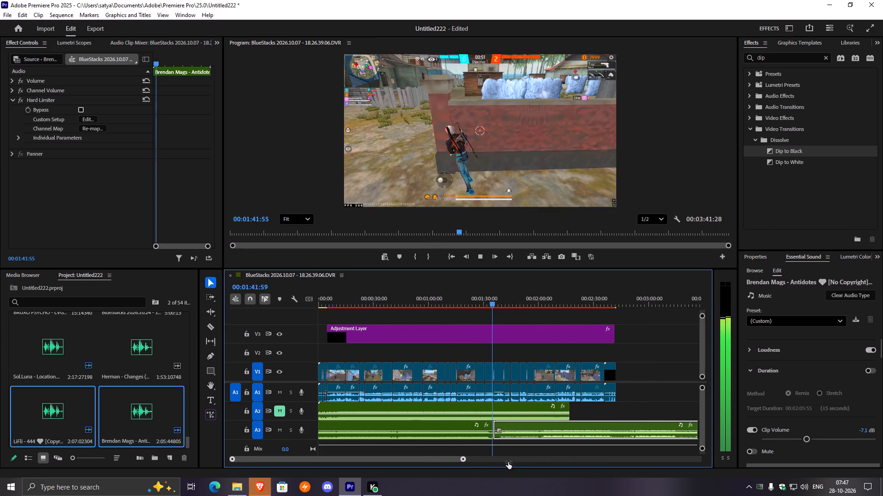
pyautogui.moveTo(508, 462); pyautogui.dragTo(516, 459)
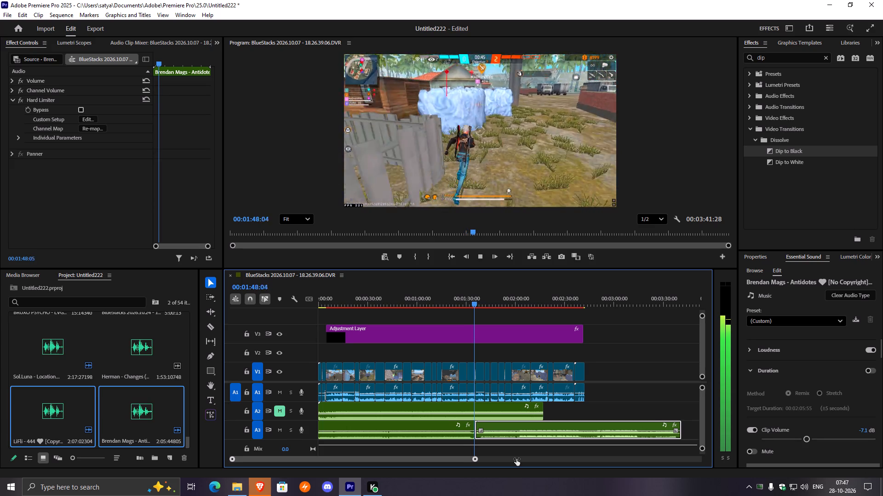
pyautogui.moveTo(516, 459); pyautogui.dragTo(515, 459)
pyautogui.click(544, 495)
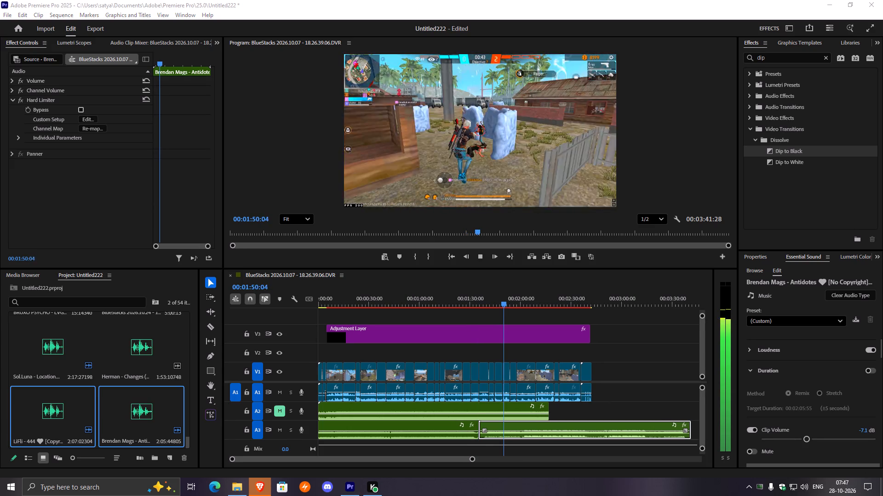
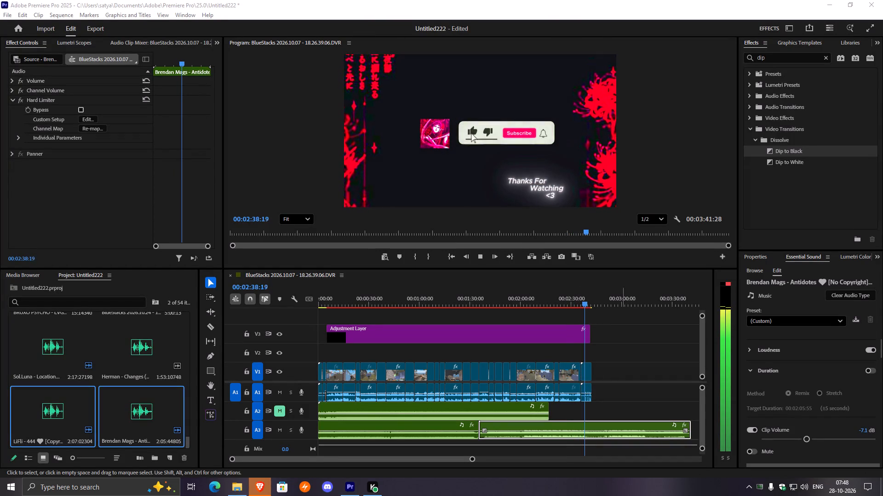
# Move the last gameplay clips after 00:02:19:48 beyond the sequence end, and shift new outro.mp4 to 00:02:53:16 to open a gap.
pyautogui.moveTo(588, 305); pyautogui.dragTo(555, 321)
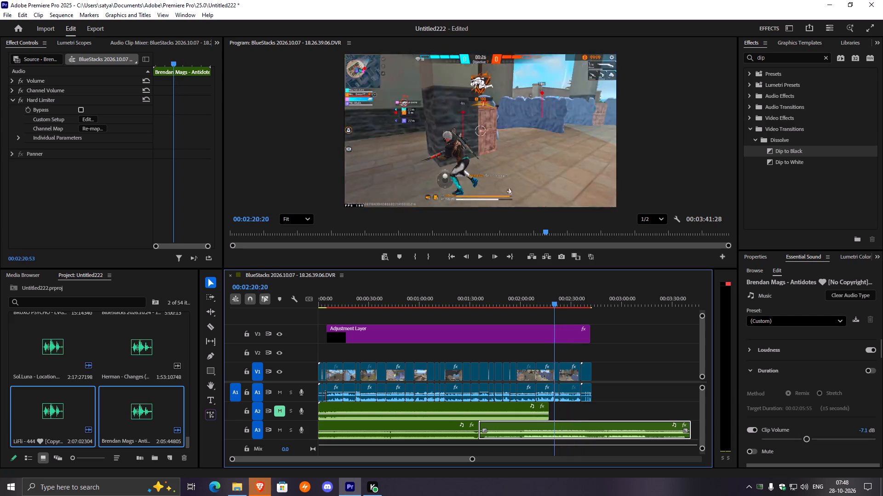
pyautogui.moveTo(555, 321); pyautogui.dragTo(556, 324)
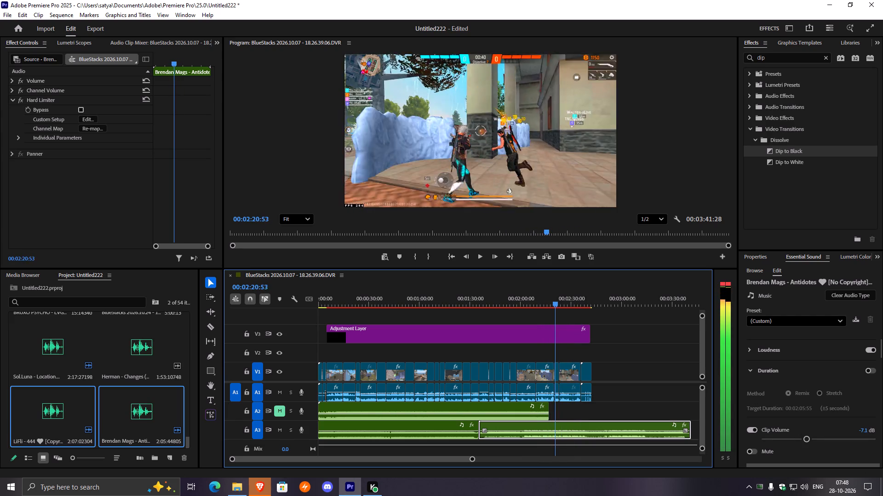
pyautogui.moveTo(556, 324); pyautogui.dragTo(581, 324)
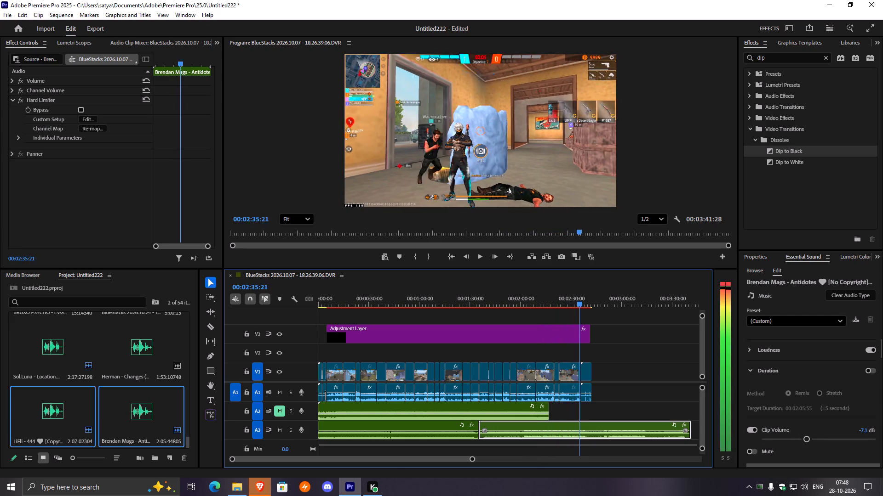
pyautogui.moveTo(581, 324); pyautogui.dragTo(553, 340)
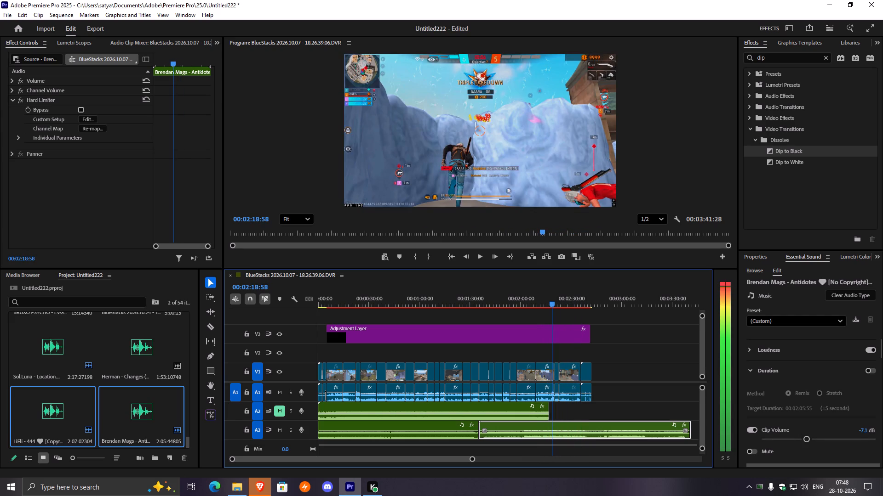
pyautogui.moveTo(553, 340); pyautogui.dragTo(555, 340)
pyautogui.moveTo(558, 353); pyautogui.dragTo(569, 374)
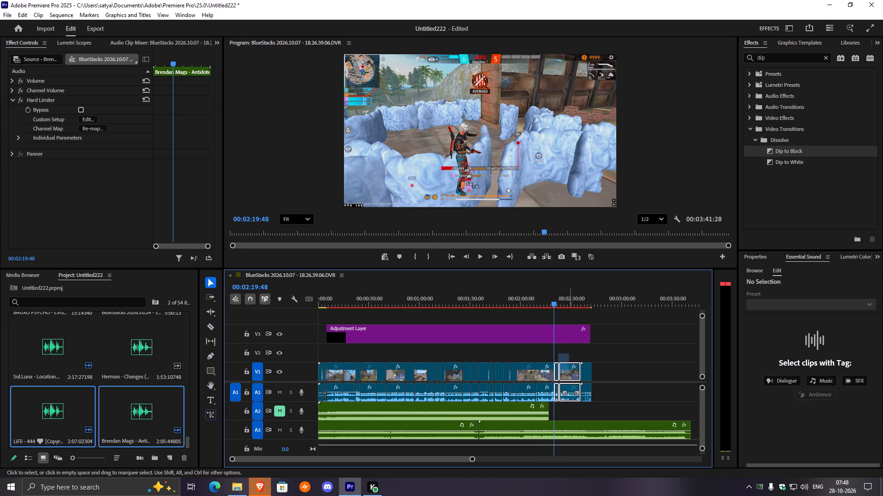
pyautogui.moveTo(569, 374); pyautogui.dragTo(573, 376)
pyautogui.moveTo(569, 371); pyautogui.dragTo(636, 367)
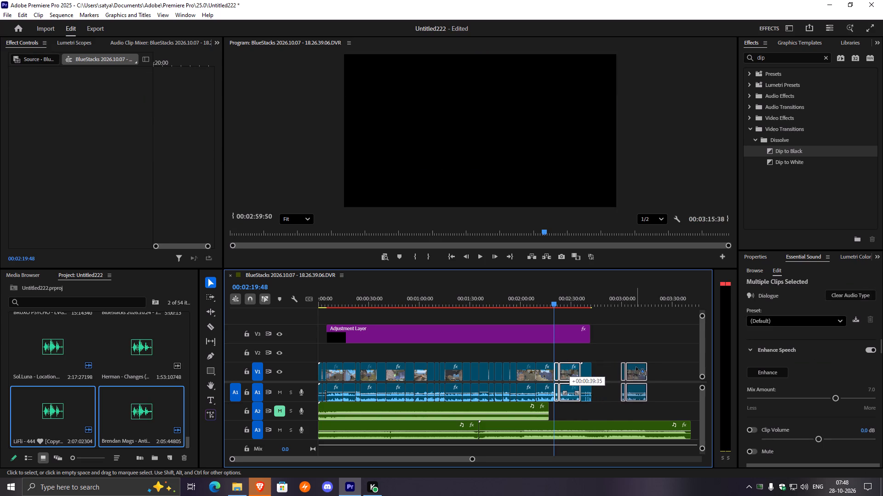
pyautogui.moveTo(636, 367); pyautogui.dragTo(646, 367)
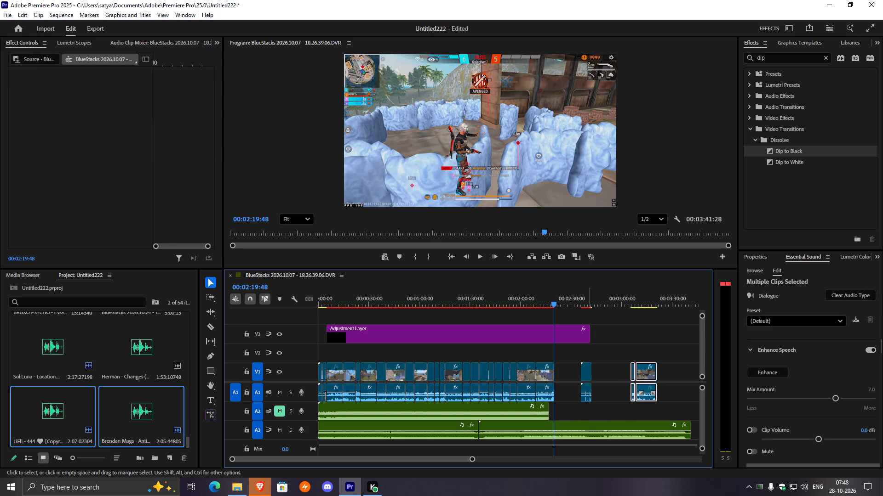
pyautogui.moveTo(585, 372); pyautogui.dragTo(614, 371)
pyautogui.click(617, 330)
# Move the three gameplay clips between about 00:01:15 and 00:01:35 to the open space after 00:02:19:48.
pyautogui.moveTo(557, 306); pyautogui.dragTo(398, 329)
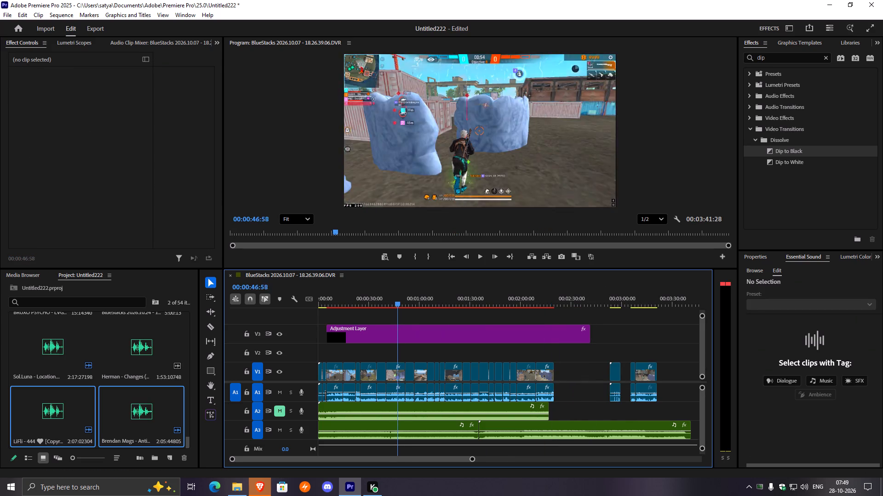
pyautogui.moveTo(398, 329); pyautogui.dragTo(424, 328)
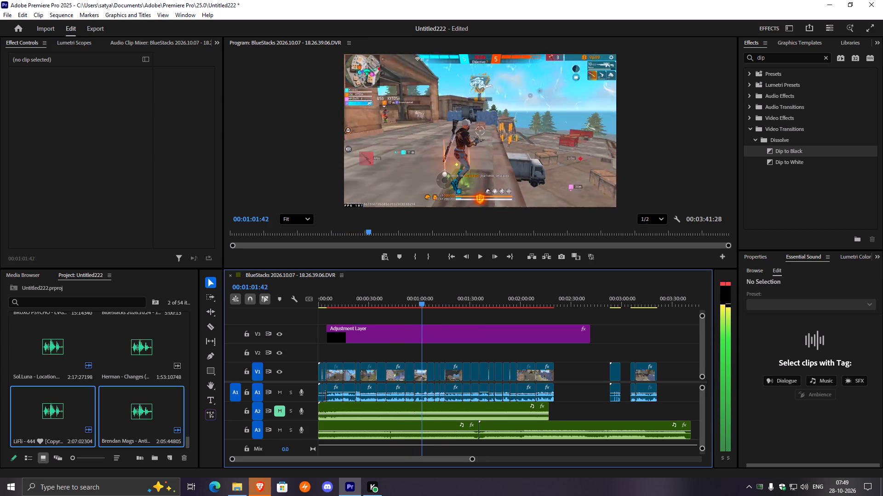
pyautogui.moveTo(424, 328); pyautogui.dragTo(445, 331)
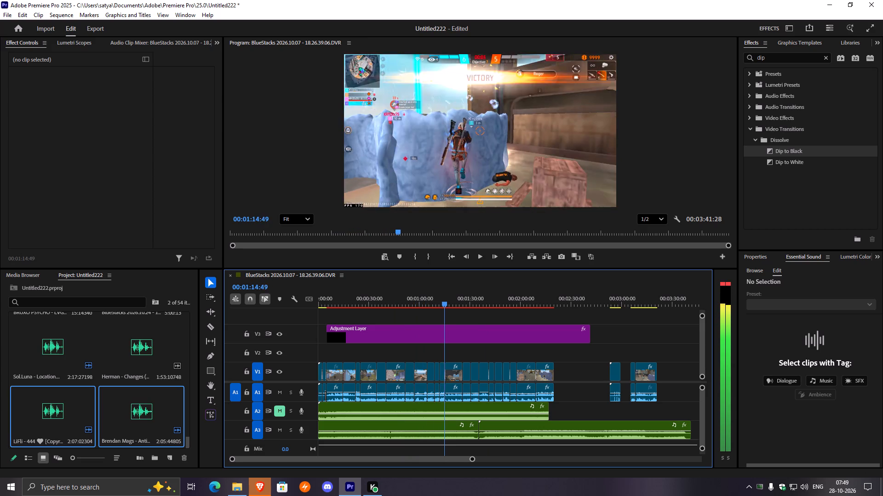
pyautogui.moveTo(445, 331); pyautogui.dragTo(474, 341)
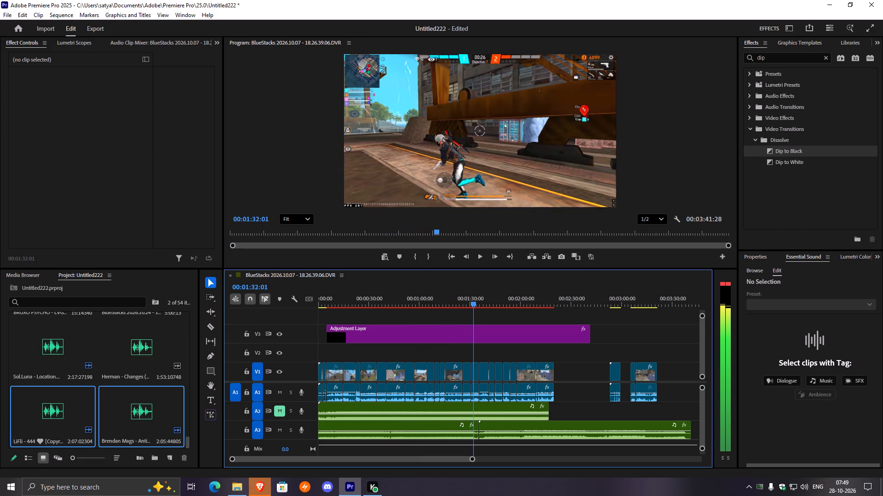
pyautogui.moveTo(474, 341); pyautogui.dragTo(464, 346)
pyautogui.moveTo(454, 350); pyautogui.dragTo(477, 367)
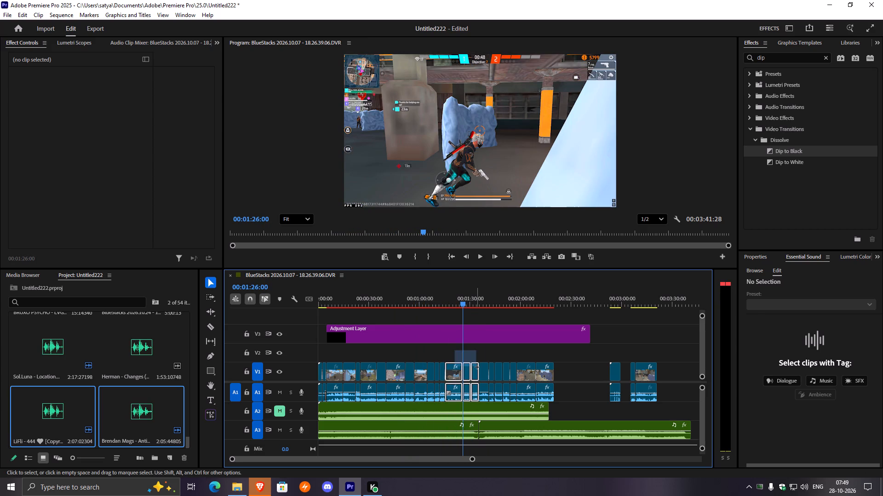
pyautogui.moveTo(477, 367); pyautogui.dragTo(477, 367)
pyautogui.moveTo(452, 370); pyautogui.dragTo(558, 381)
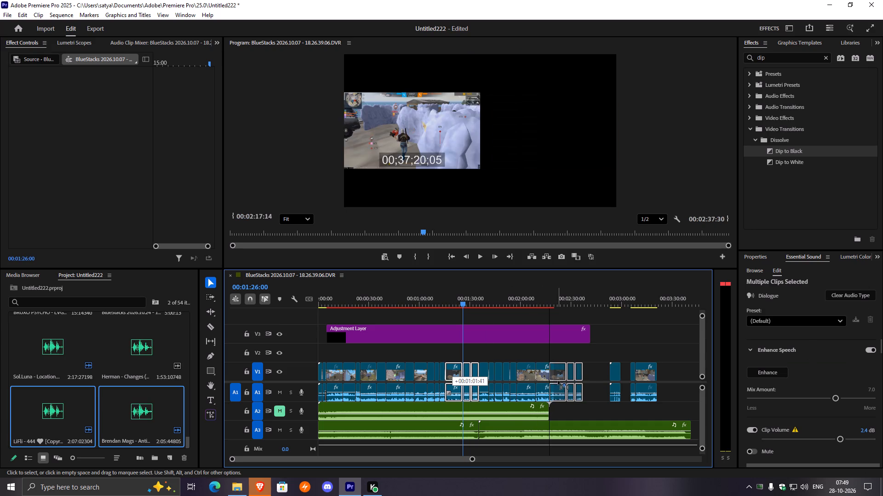
pyautogui.moveTo(558, 381); pyautogui.dragTo(562, 380)
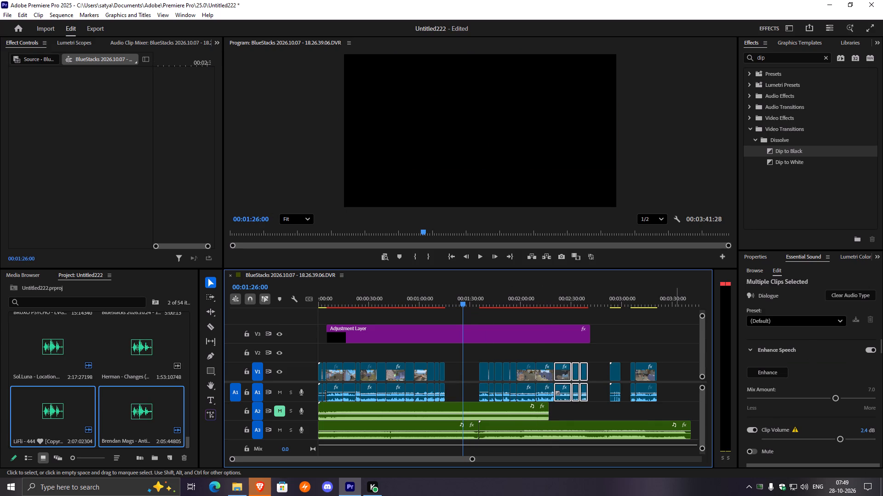
# Move the gameplay clips parked at the end into the gap starting at about 00:01:15 and play back that section.
pyautogui.moveTo(677, 371); pyautogui.dragTo(631, 379)
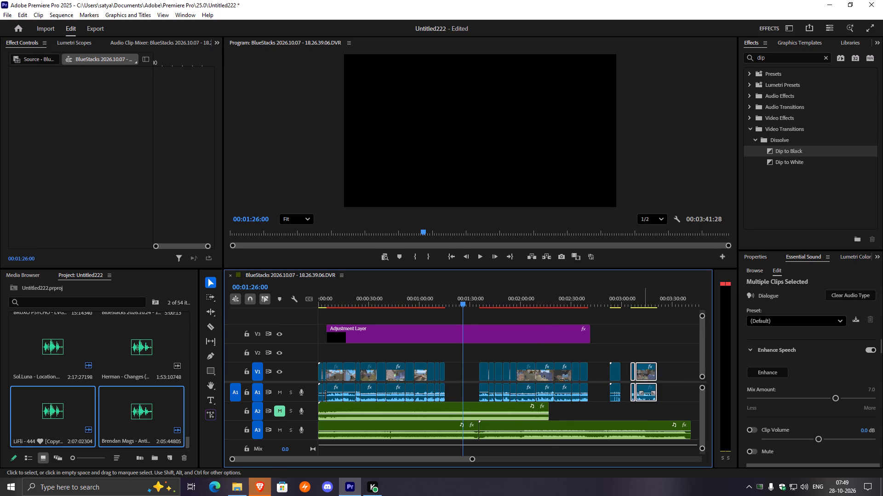
pyautogui.moveTo(647, 372); pyautogui.dragTo(461, 372)
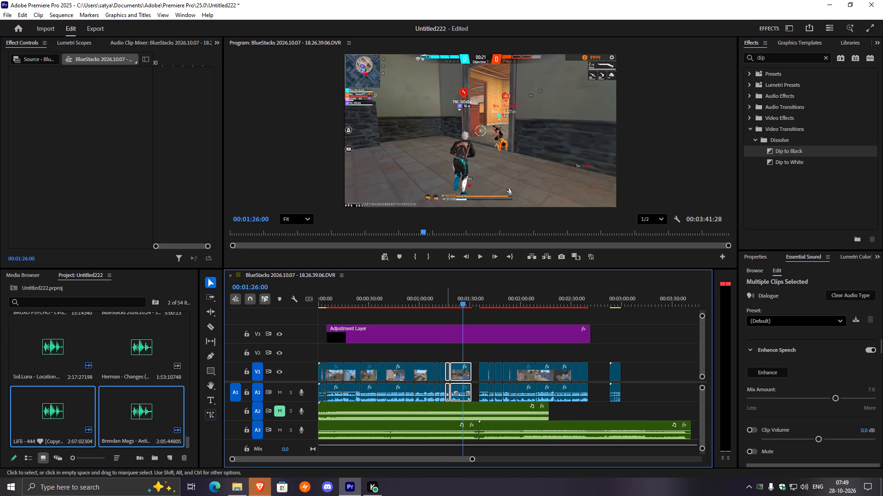
pyautogui.click(446, 304)
pyautogui.press('space')
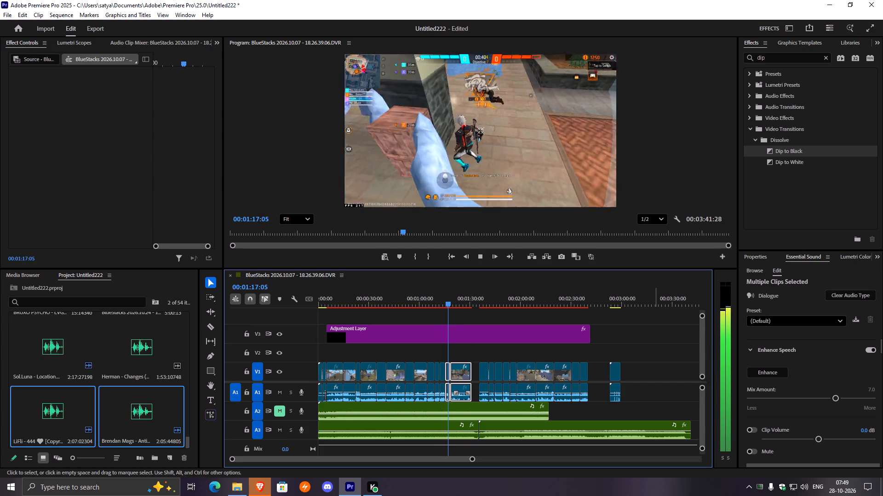
pyautogui.click(647, 373)
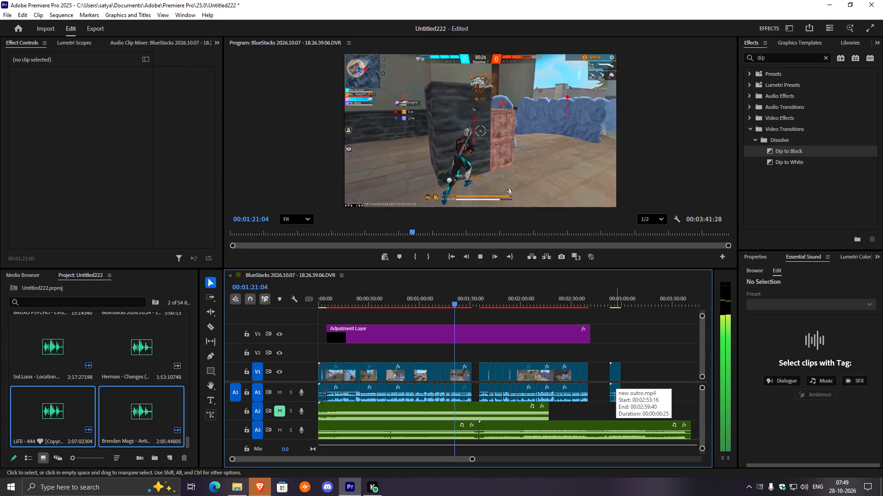
# Place new outro.mp4 against the last gameplay clip, and shift all clips after the gap near 00:01:31 earlier to close it.
pyautogui.moveTo(616, 373); pyautogui.dragTo(594, 374)
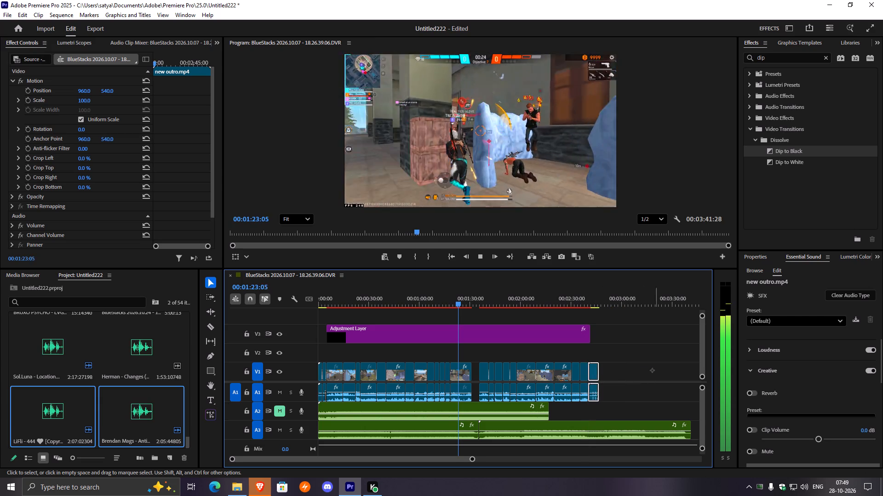
pyautogui.moveTo(654, 371); pyautogui.dragTo(484, 375)
pyautogui.moveTo(485, 371); pyautogui.dragTo(482, 371)
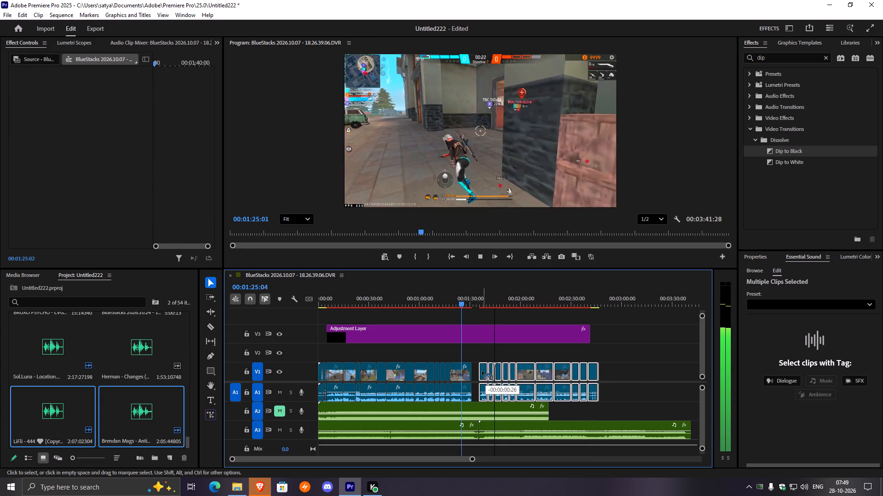
pyautogui.moveTo(482, 371); pyautogui.dragTo(477, 372)
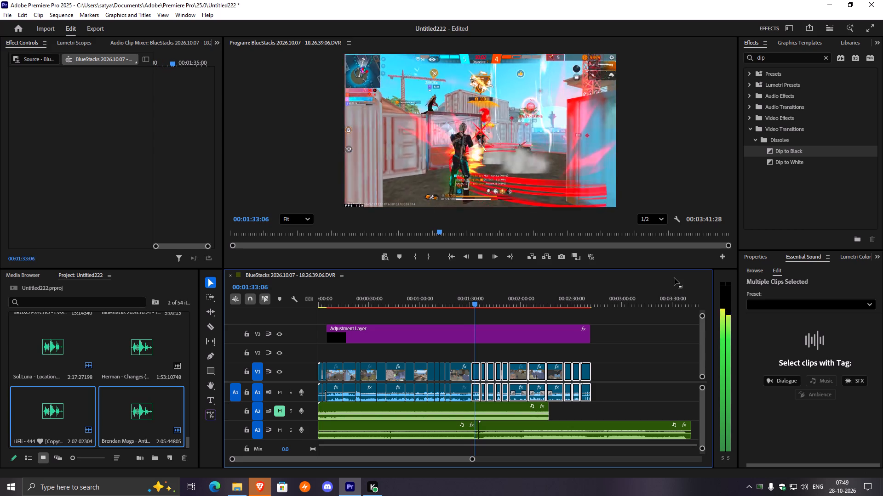
pyautogui.press('space')
# Trim the end of LiFli - 444 on A3 to about 00:01:31, move Brendan Mags - Antidotes to meet it, and play the change.
pyautogui.click(450, 429)
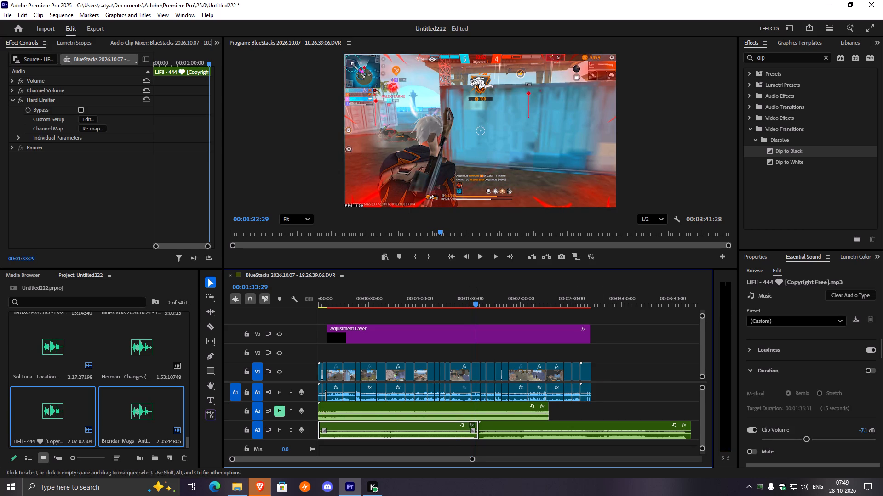
pyautogui.moveTo(478, 423); pyautogui.dragTo(472, 424)
pyautogui.moveTo(492, 425); pyautogui.dragTo(489, 425)
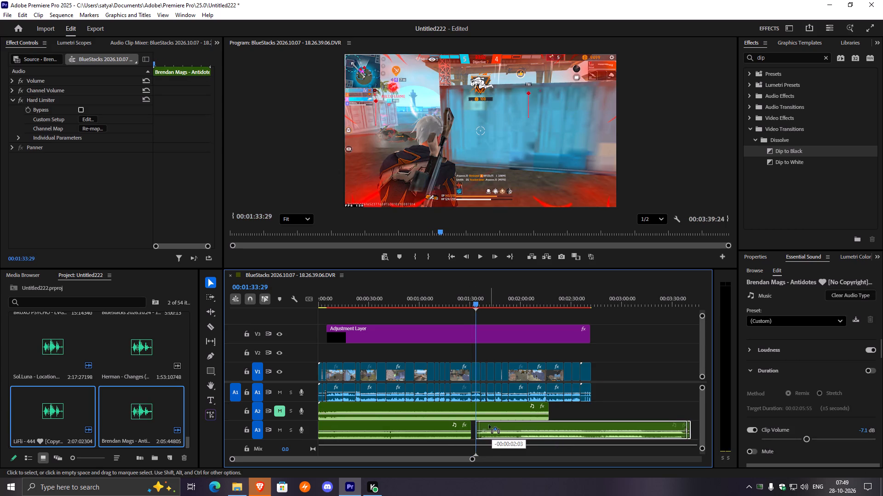
pyautogui.moveTo(489, 425); pyautogui.dragTo(484, 425)
pyautogui.click(469, 304)
pyautogui.press('space')
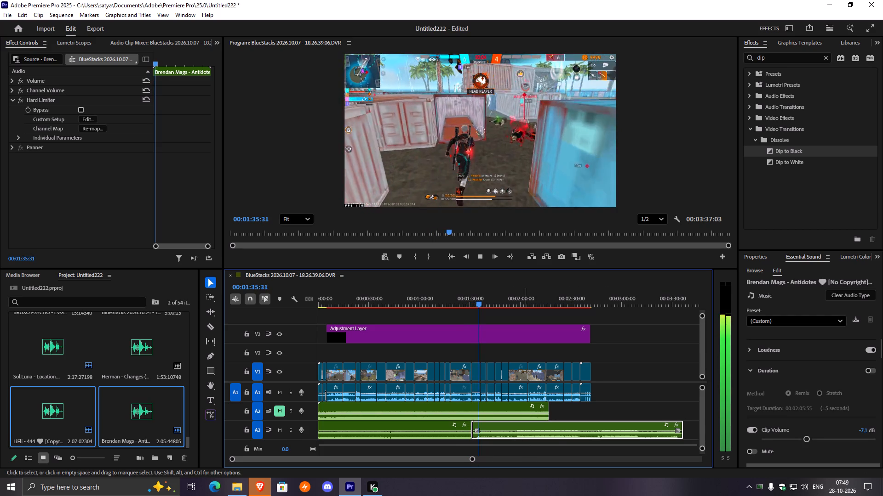
# Delete the Brendan Mags - Antidotes music from A3.
pyautogui.click(513, 428)
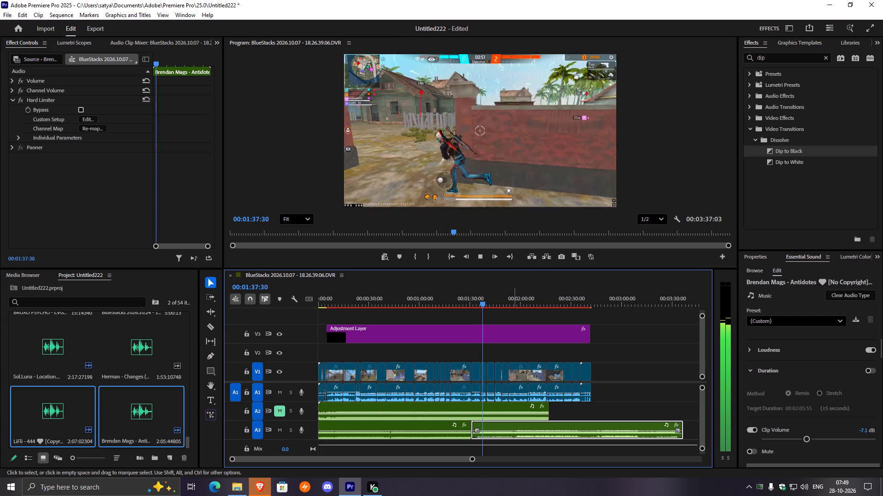
pyautogui.press('Delete')
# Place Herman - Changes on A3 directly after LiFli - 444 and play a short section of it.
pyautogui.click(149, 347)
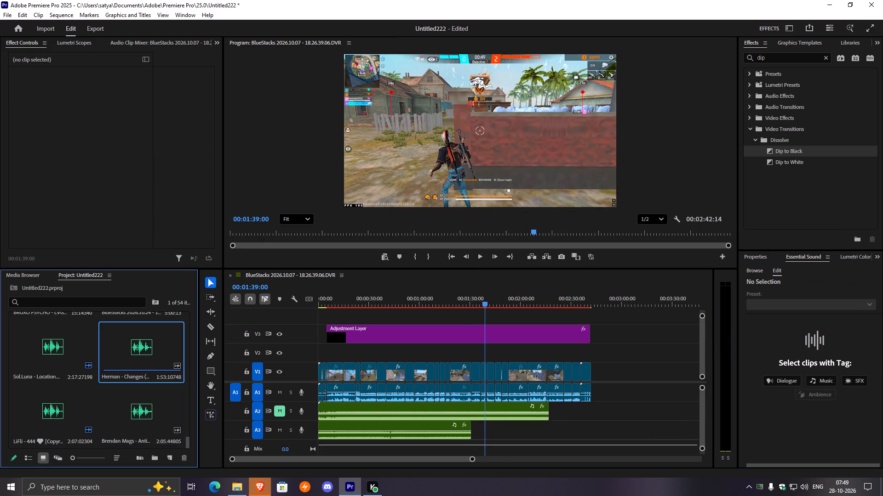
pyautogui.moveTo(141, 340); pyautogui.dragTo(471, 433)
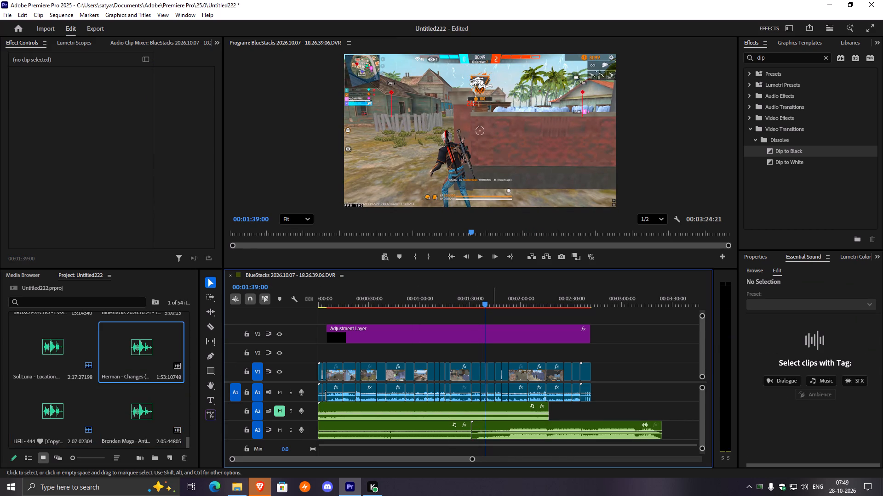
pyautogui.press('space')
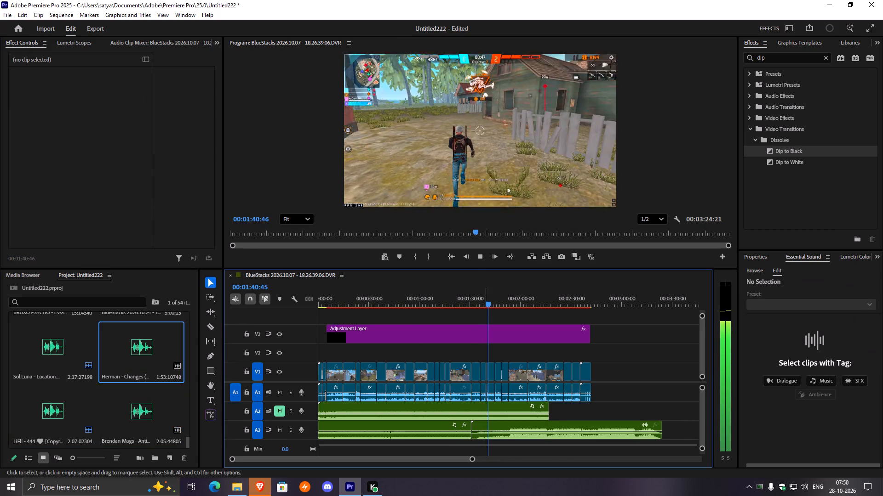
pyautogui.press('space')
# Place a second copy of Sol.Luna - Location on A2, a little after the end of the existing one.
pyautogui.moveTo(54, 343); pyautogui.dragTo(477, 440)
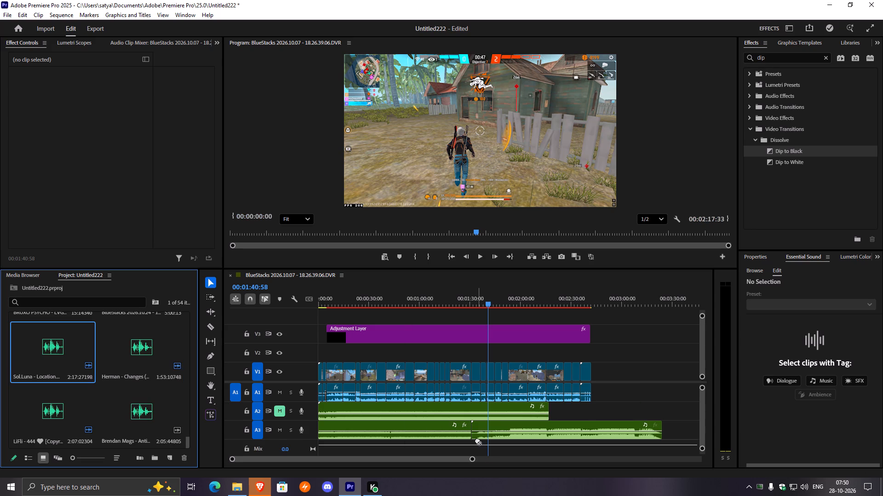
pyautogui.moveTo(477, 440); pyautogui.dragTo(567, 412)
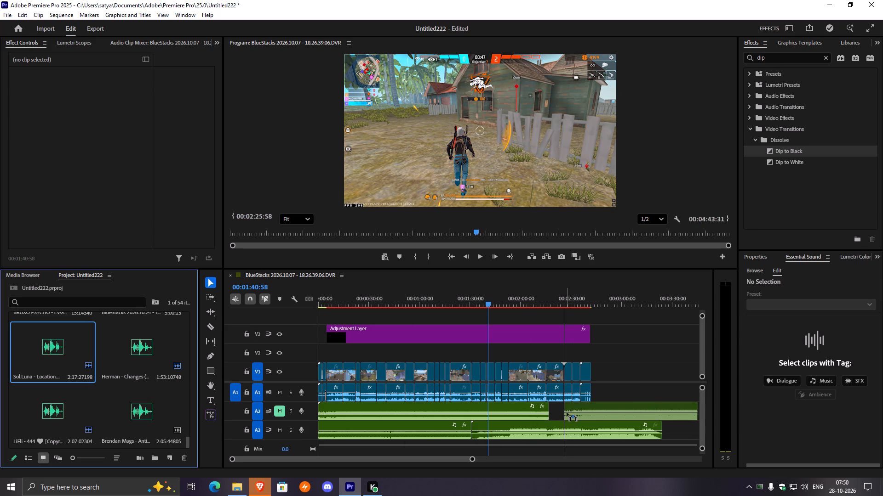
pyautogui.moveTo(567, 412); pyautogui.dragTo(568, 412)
# Unmute A2 and play back its Sol.Luna - Location music from 00:01:40:58.
pyautogui.click(450, 411)
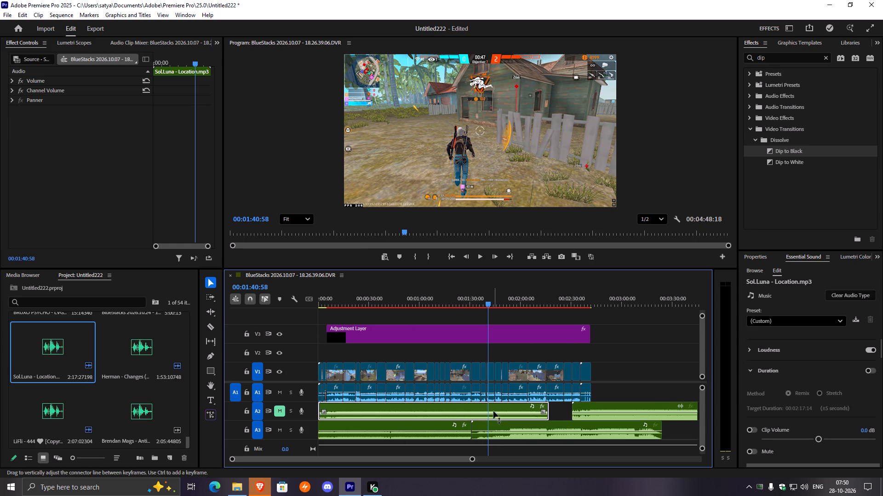
pyautogui.click(276, 410)
pyautogui.press('space')
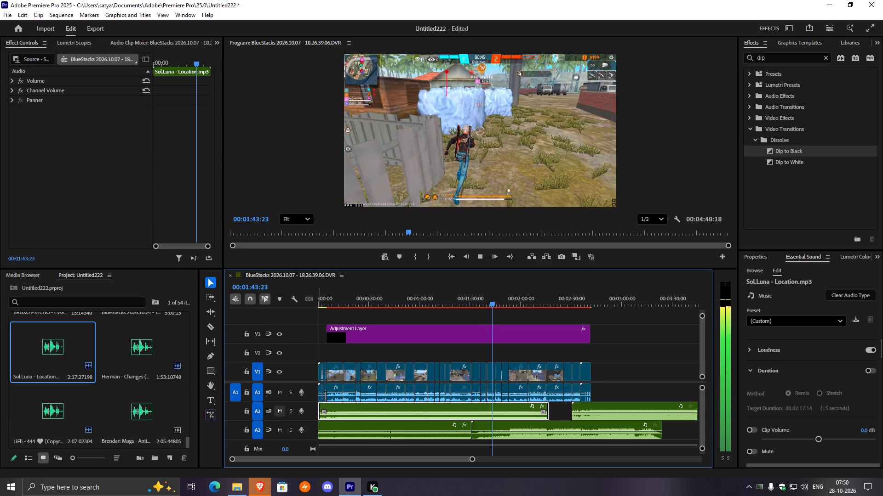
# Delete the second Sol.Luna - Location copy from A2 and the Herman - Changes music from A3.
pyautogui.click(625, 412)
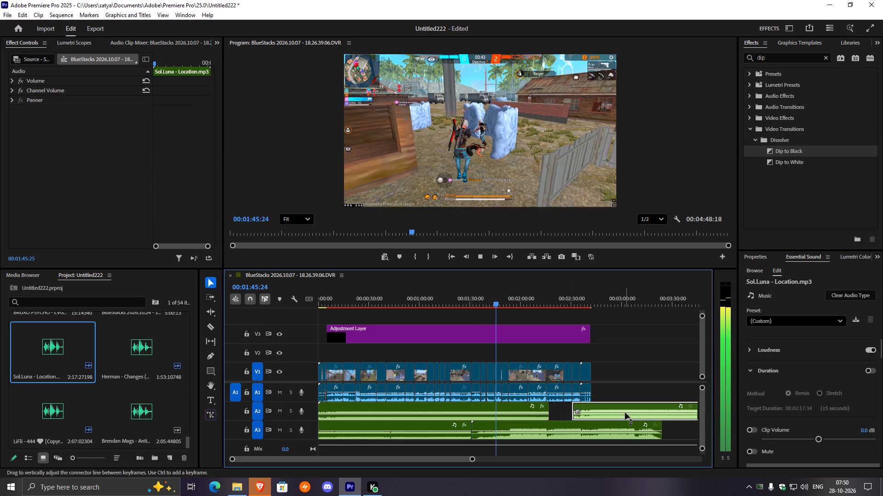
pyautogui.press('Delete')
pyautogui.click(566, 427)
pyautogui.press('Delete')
# Move the Sol.Luna - Location music from A2 to A3, starting directly after LiFli - 444, and return to about 00:01:40.
pyautogui.moveTo(414, 407); pyautogui.dragTo(528, 421)
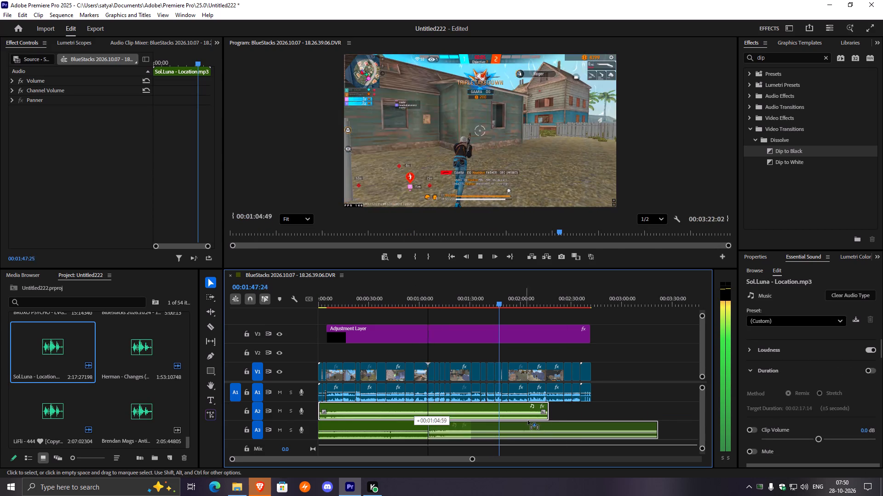
pyautogui.moveTo(528, 421); pyautogui.dragTo(568, 422)
pyautogui.press('space')
pyautogui.moveTo(504, 304); pyautogui.dragTo(489, 303)
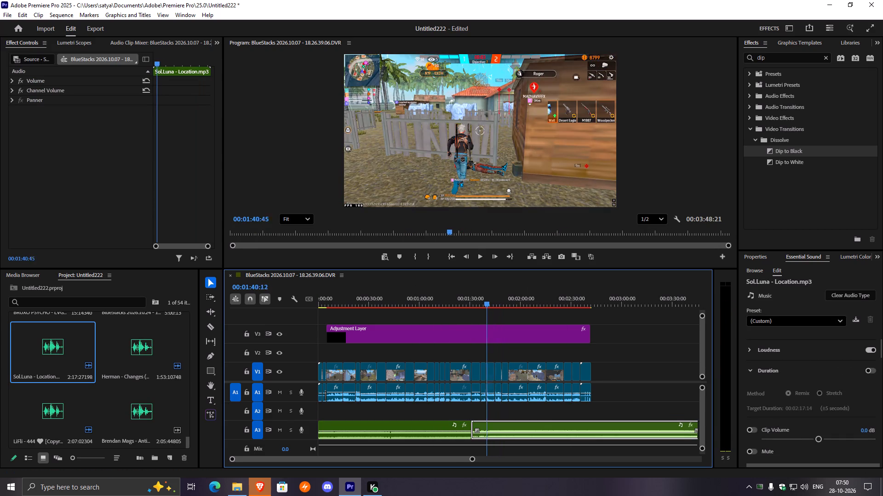
# Play back the montage from the start of the Sol.Luna - Location music on A3 through to the Thanks For Watching end screen.
pyautogui.moveTo(489, 303); pyautogui.dragTo(473, 299)
pyautogui.press('space')
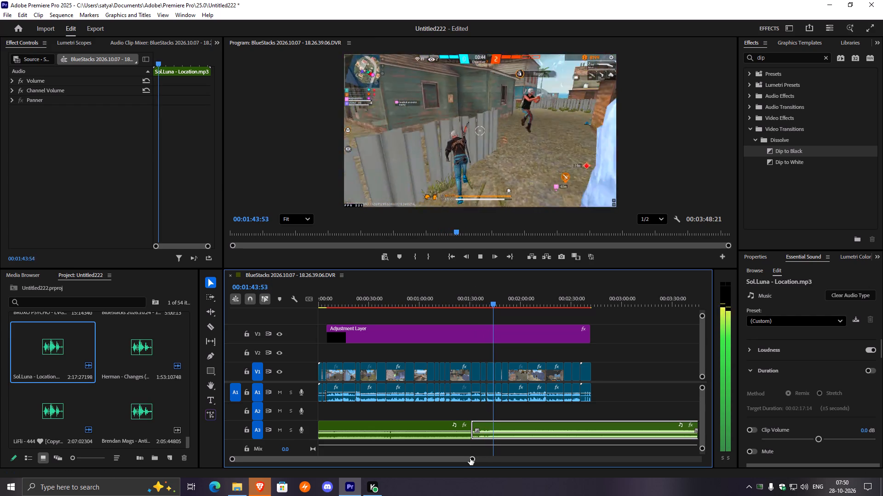
pyautogui.moveTo(470, 458); pyautogui.dragTo(499, 462)
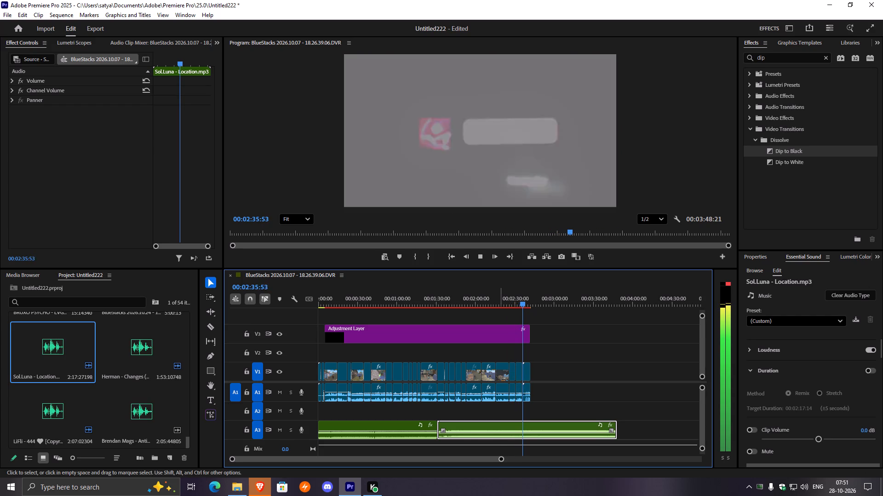
pyautogui.press('space')
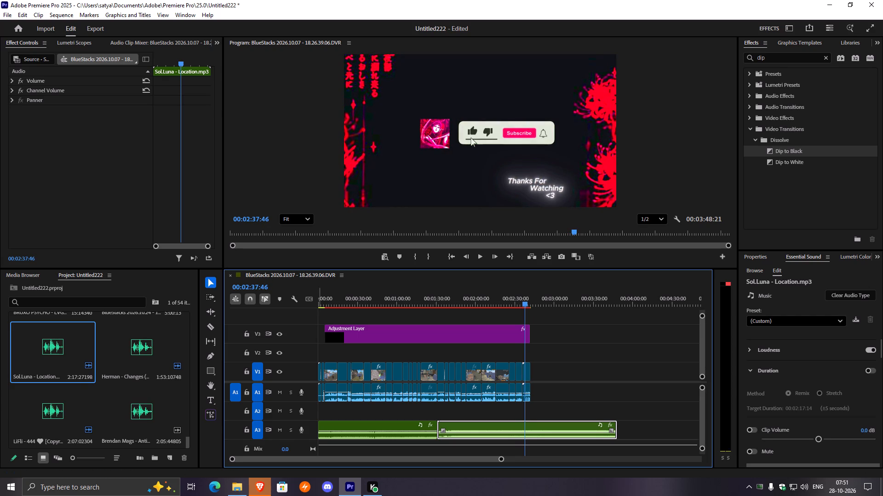
# Switch to File Explorer and open the Latest songs folder on the Everything (E:) drive.
pyautogui.click(239, 484)
pyautogui.click(231, 186)
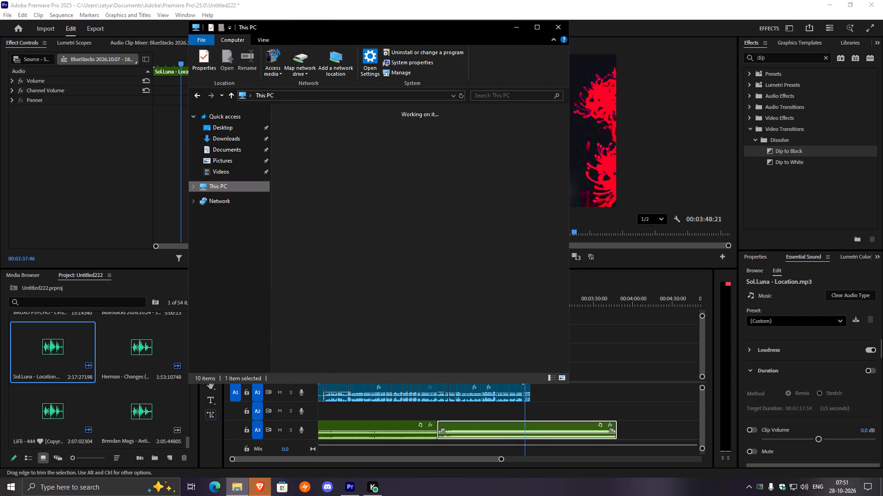
pyautogui.click(436, 251)
pyautogui.doubleClick(372, 268)
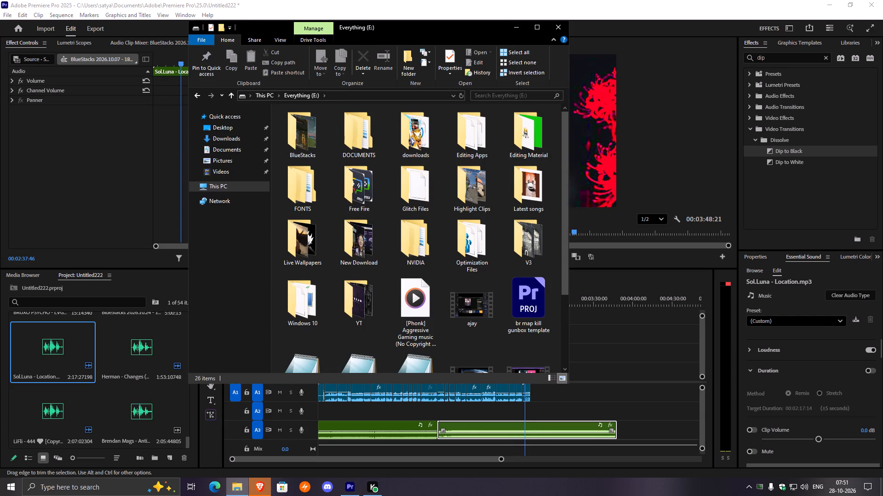
pyautogui.doubleClick(533, 189)
# Add Length to the details available for sorting in the Latest songs folder.
pyautogui.rightClick(554, 165)
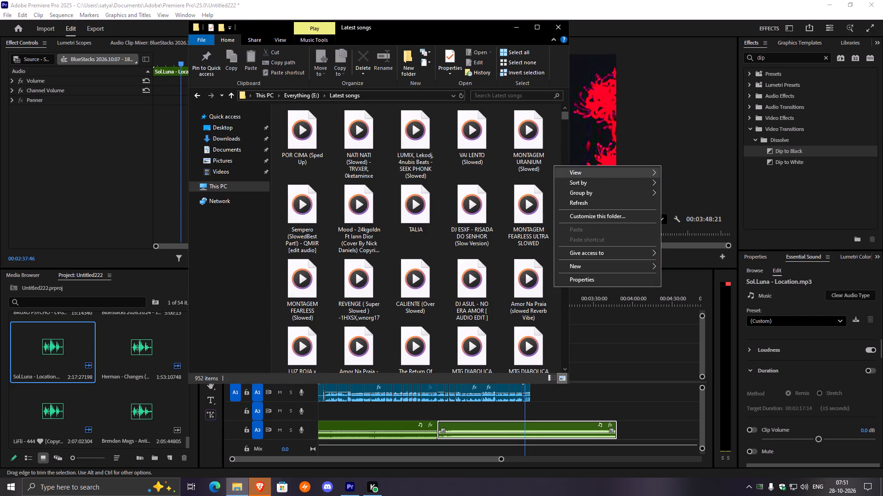
pyautogui.click(685, 274)
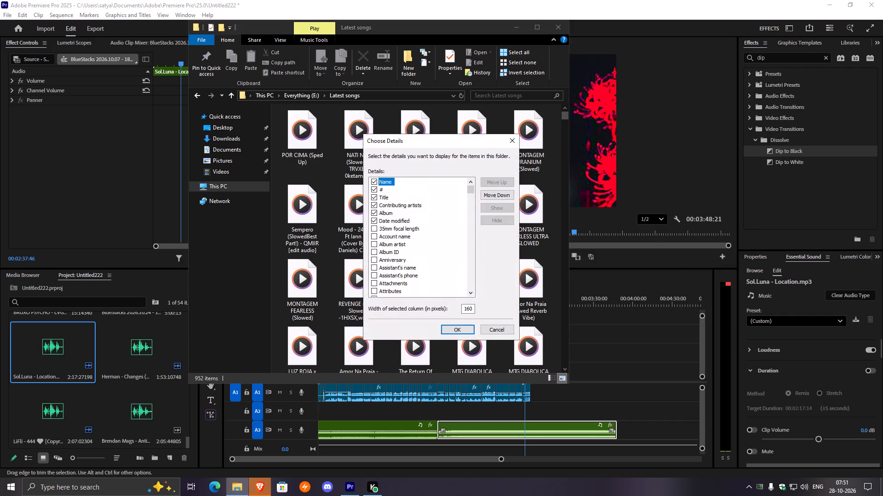
pyautogui.scroll(-12, 454, 243)
pyautogui.scroll(-11, 420, 258)
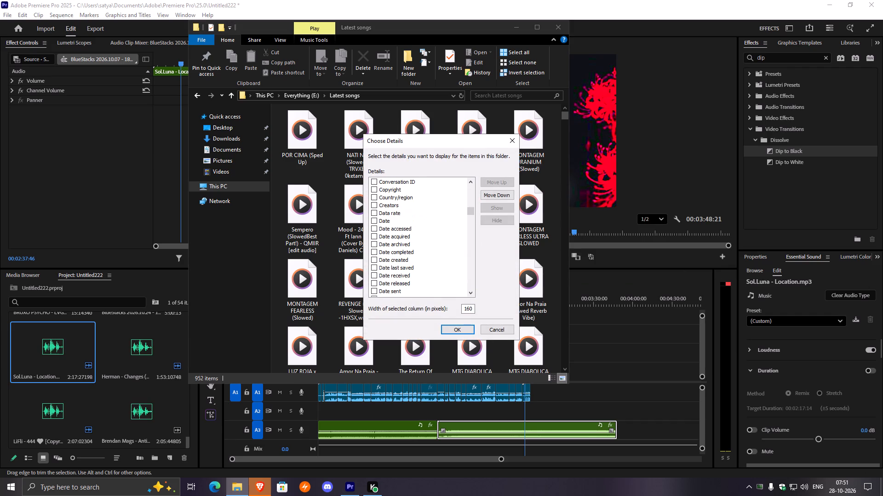
pyautogui.scroll(-4, 403, 265)
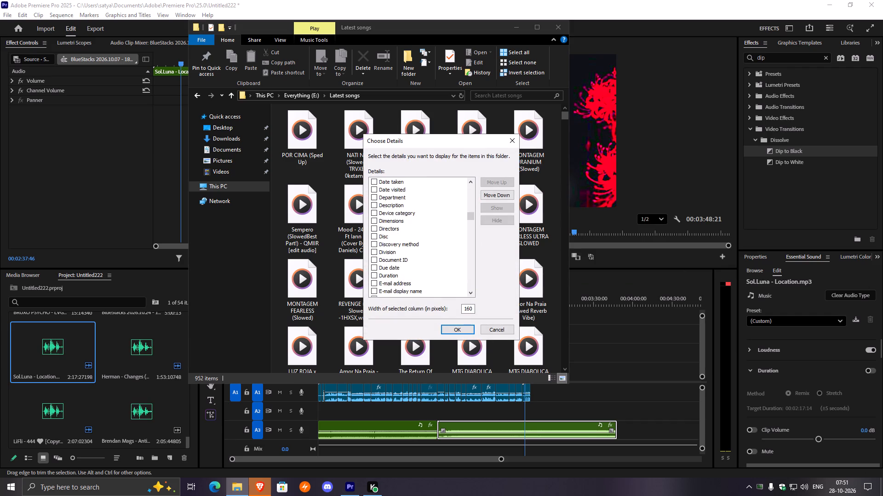
pyautogui.scroll(-20, 403, 265)
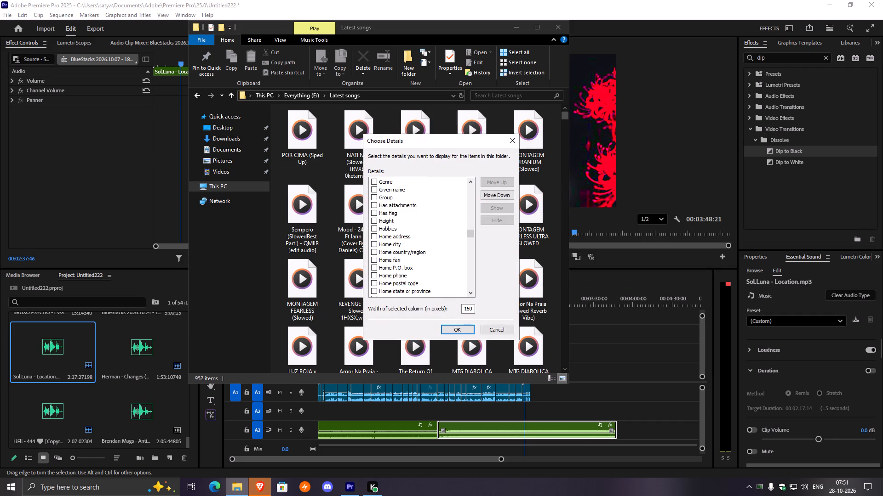
pyautogui.scroll(-7, 403, 265)
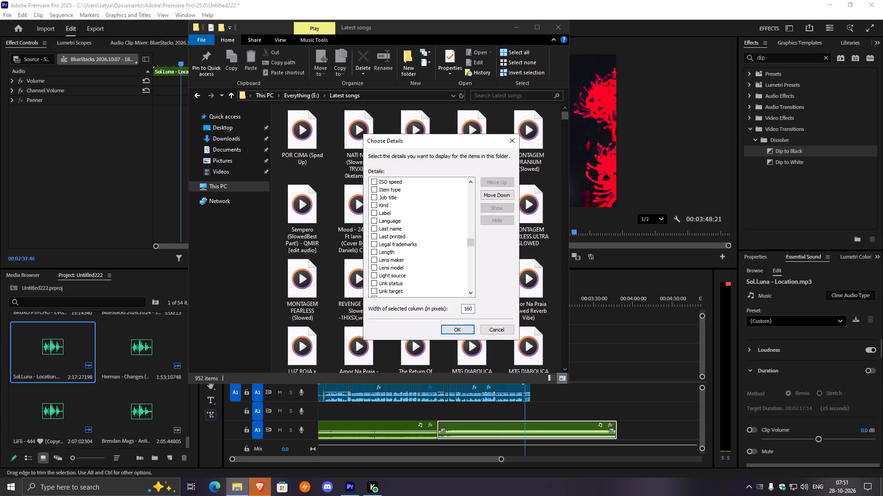
pyautogui.click(375, 249)
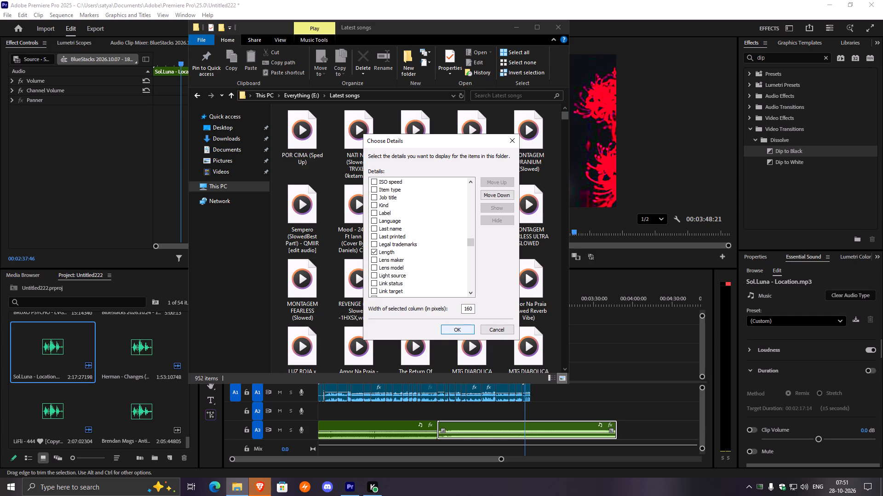
pyautogui.click(458, 328)
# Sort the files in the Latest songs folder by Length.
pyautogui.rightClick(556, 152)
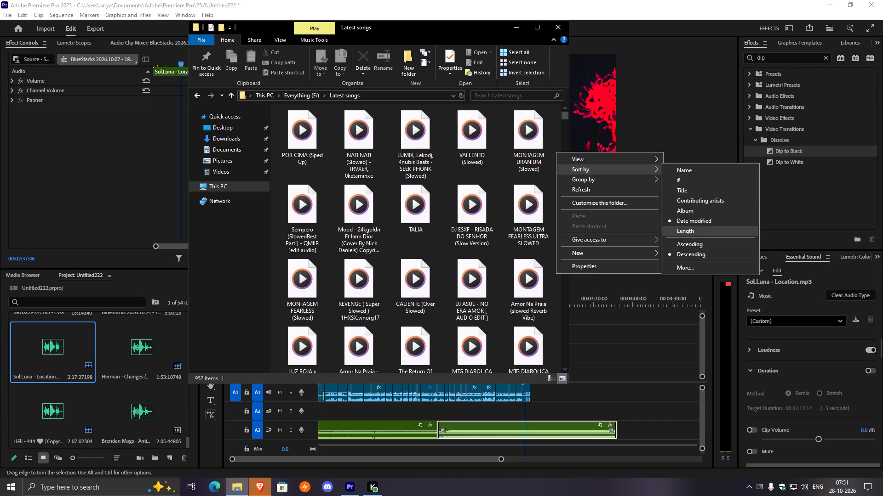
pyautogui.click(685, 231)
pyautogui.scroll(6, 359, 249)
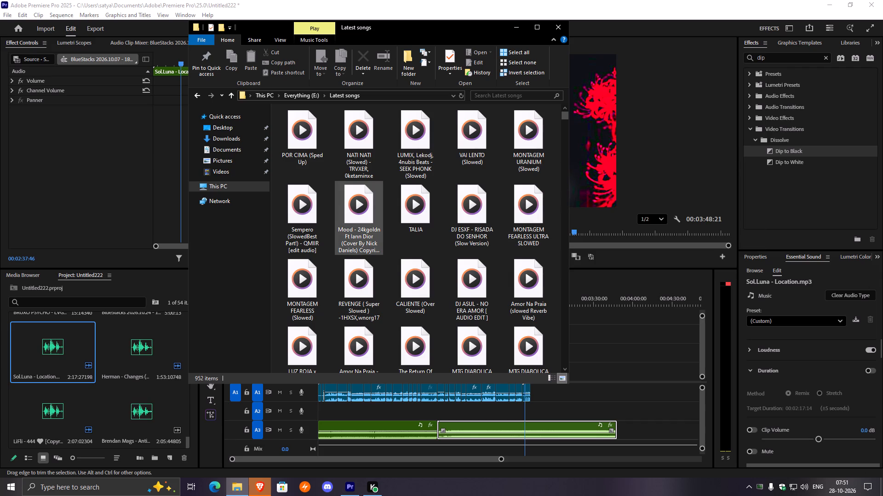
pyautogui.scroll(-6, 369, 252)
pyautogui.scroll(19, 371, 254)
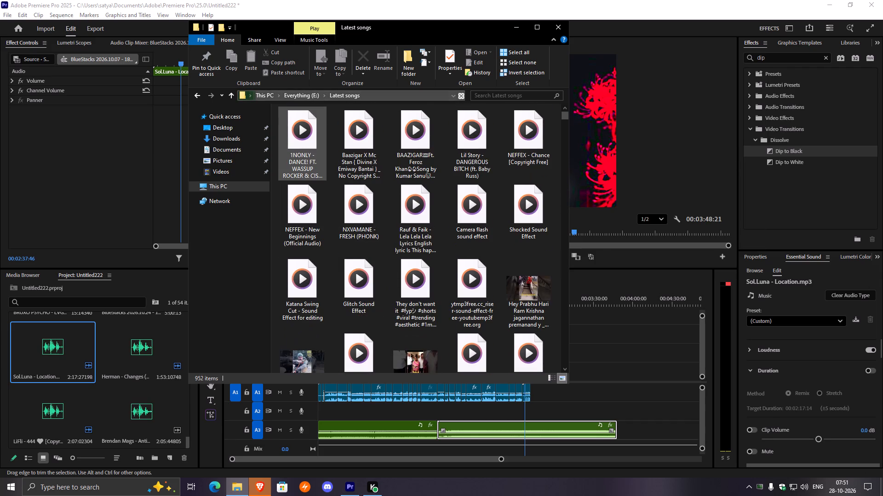
# Audition songs from the folder in Media Player, including 1NONLY - DANCE!, both Baazigar tracks, TOURNER DANS LE VIDE FUNK, RXVEN - REBOLATON and Midu Echoing.
pyautogui.doubleClick(298, 143)
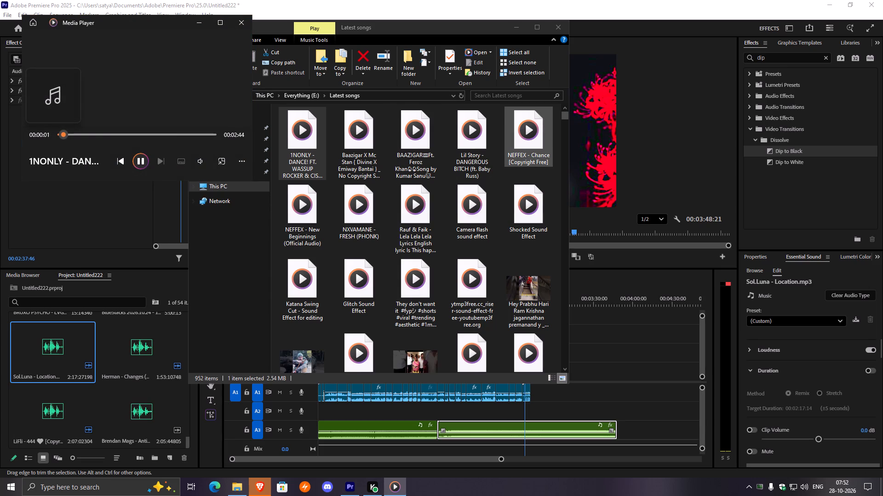
pyautogui.doubleClick(369, 138)
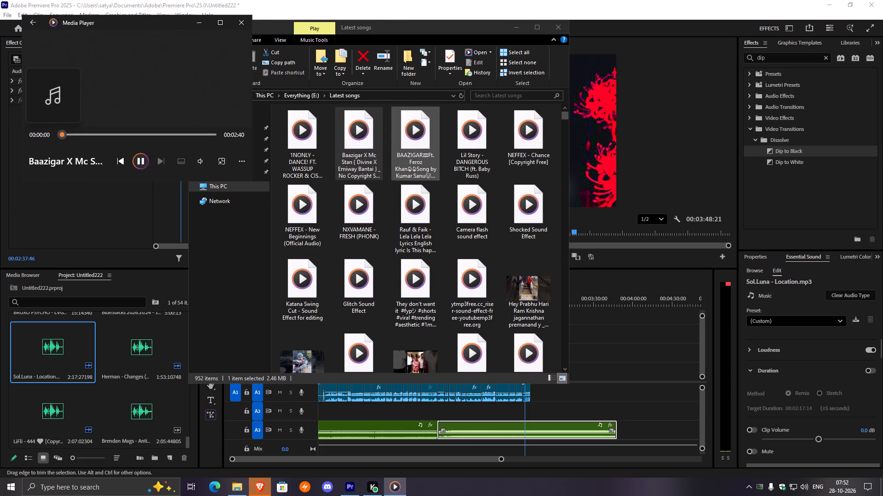
pyautogui.doubleClick(431, 150)
pyautogui.scroll(-6, 475, 244)
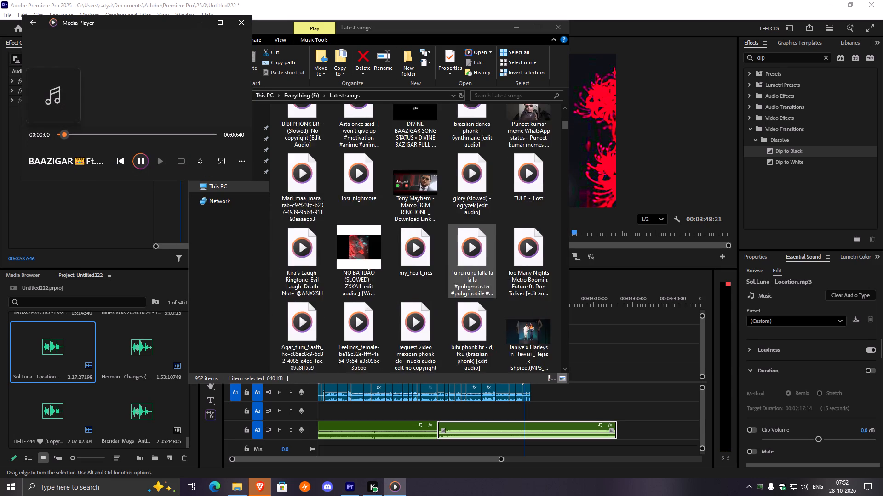
pyautogui.scroll(-20, 487, 274)
pyautogui.scroll(-4, 487, 274)
pyautogui.scroll(-8, 497, 329)
pyautogui.doubleClick(470, 322)
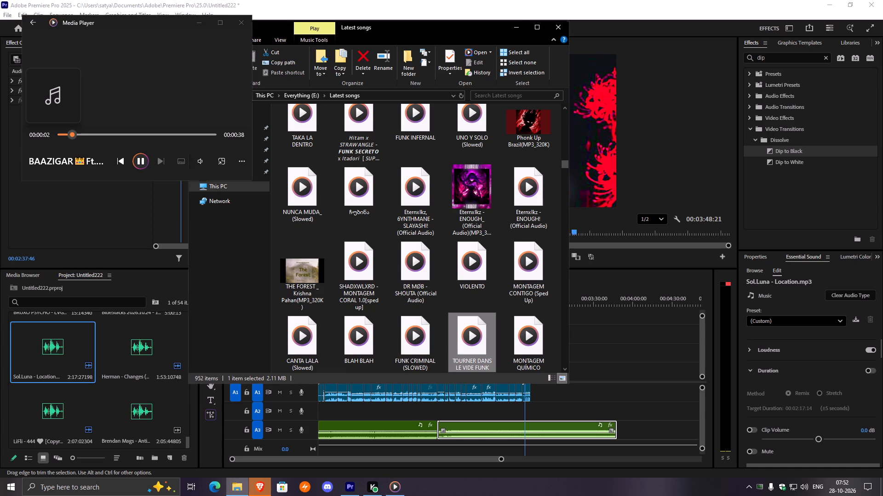
pyautogui.scroll(-15, 470, 322)
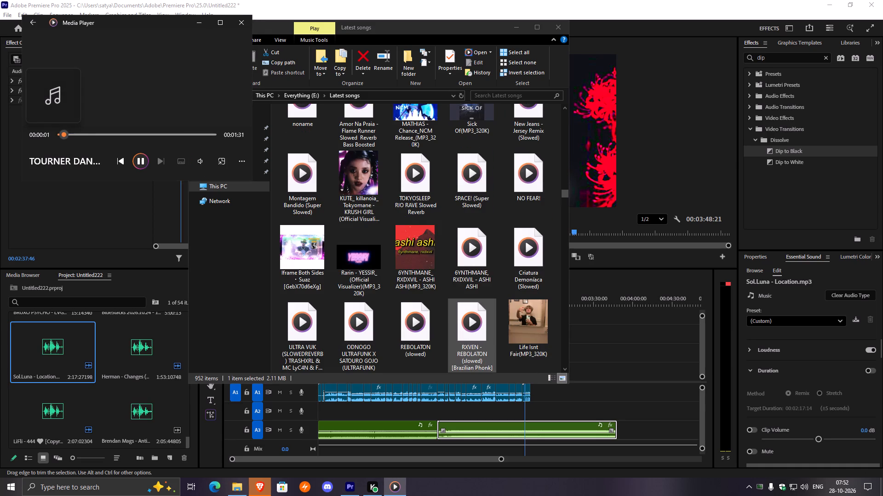
pyautogui.doubleClick(470, 322)
pyautogui.scroll(-7, 470, 322)
pyautogui.doubleClick(470, 322)
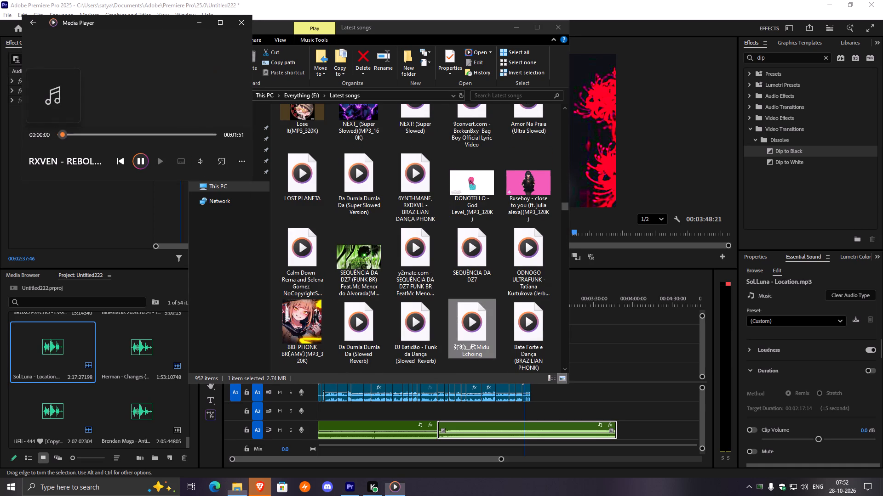
# Add Size to the details available for sorting in the Latest songs folder.
pyautogui.scroll(20, 470, 322)
pyautogui.scroll(9, 470, 322)
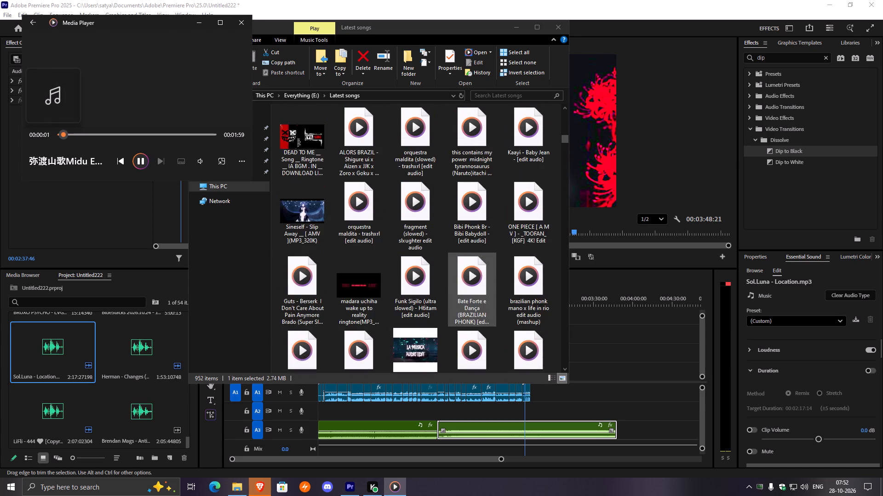
pyautogui.scroll(20, 470, 322)
pyautogui.scroll(2, 470, 322)
pyautogui.rightClick(556, 186)
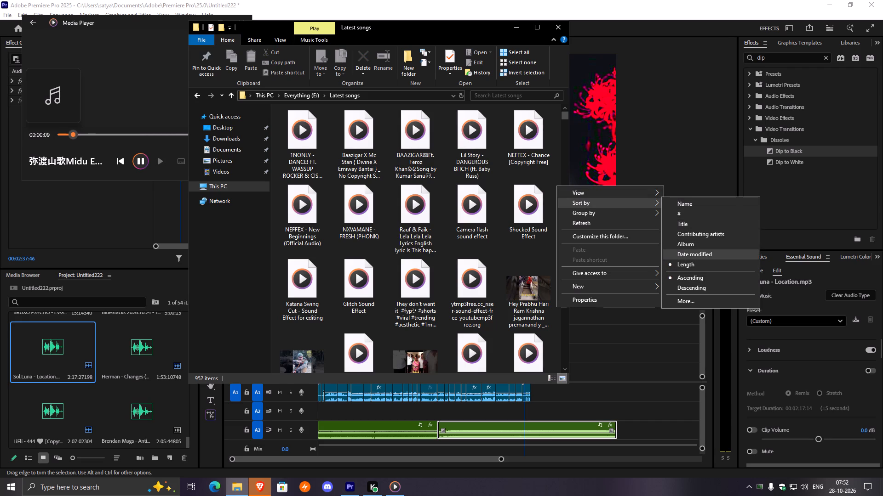
pyautogui.click(681, 298)
pyautogui.scroll(-8, 457, 251)
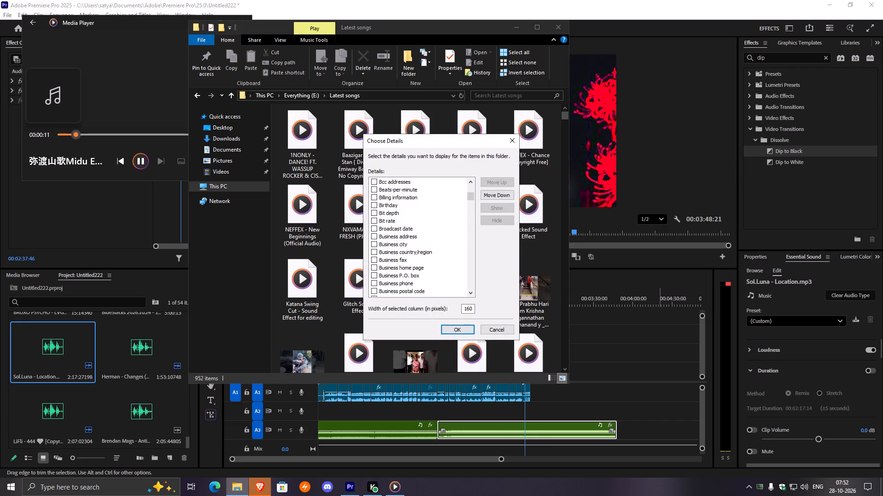
pyautogui.scroll(-6, 459, 256)
pyautogui.moveTo(472, 203); pyautogui.dragTo(470, 291)
pyautogui.scroll(10, 422, 253)
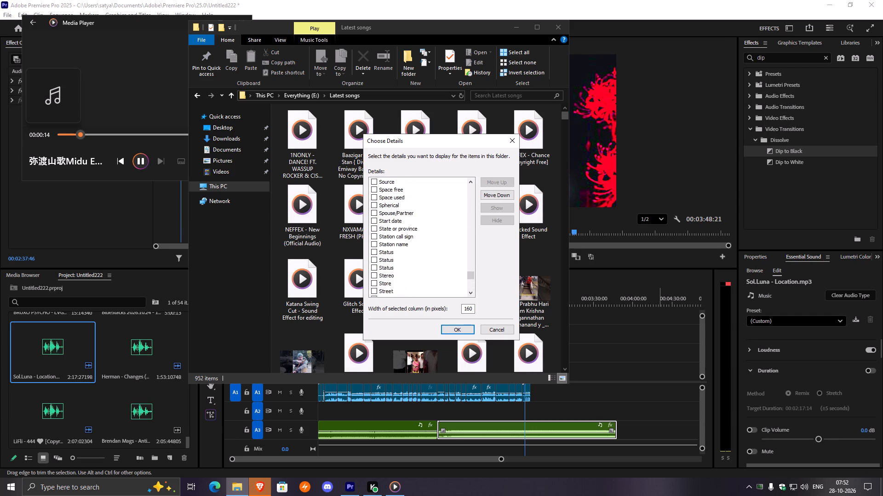
pyautogui.scroll(-5, 421, 261)
pyautogui.scroll(2, 395, 243)
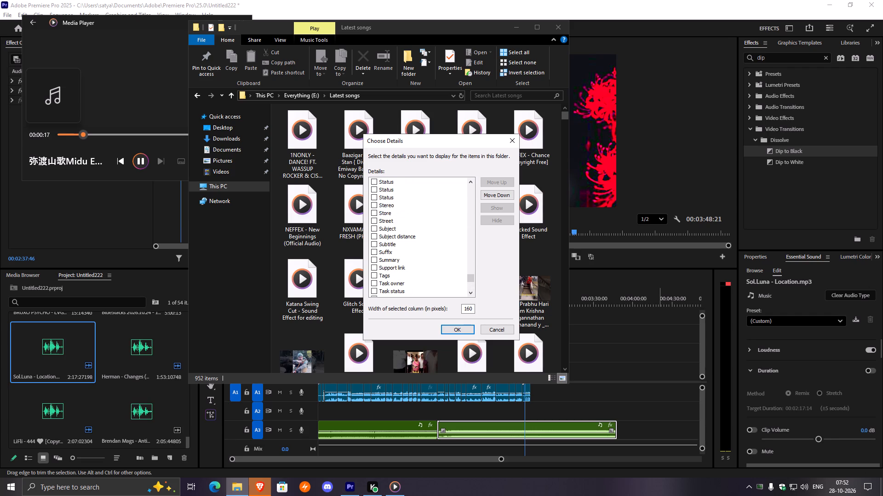
pyautogui.scroll(3, 386, 273)
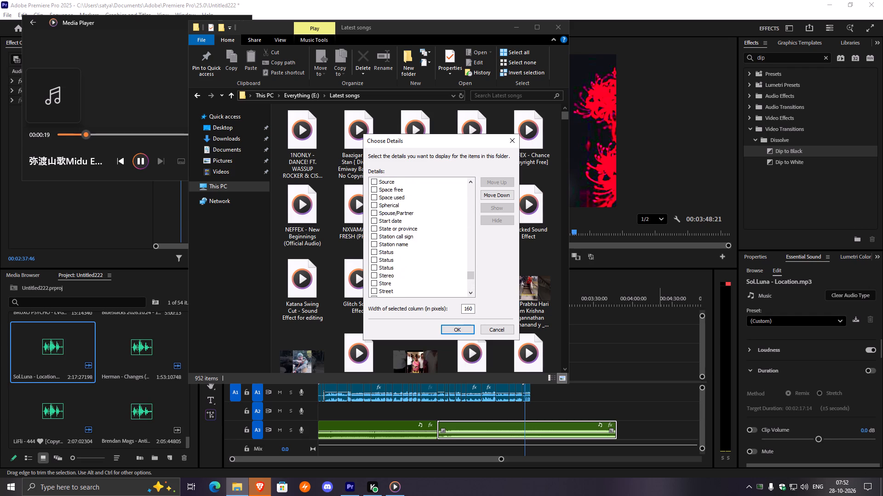
pyautogui.scroll(8, 386, 273)
pyautogui.scroll(2, 395, 232)
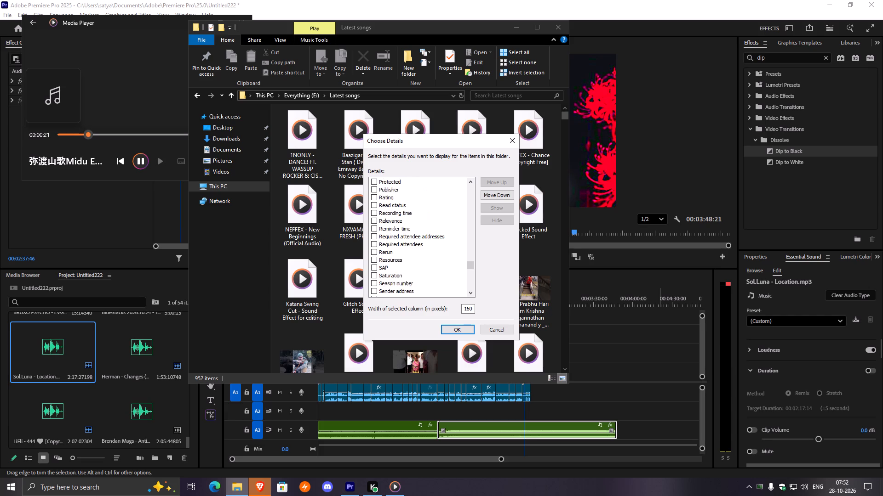
pyautogui.scroll(-4, 395, 232)
pyautogui.click(375, 259)
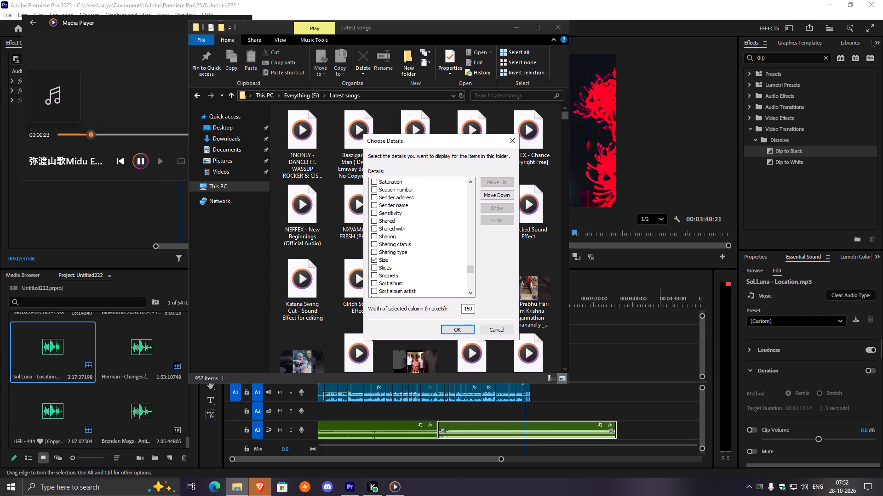
pyautogui.click(463, 332)
# Sort the files in the Latest songs folder by Size.
pyautogui.rightClick(555, 180)
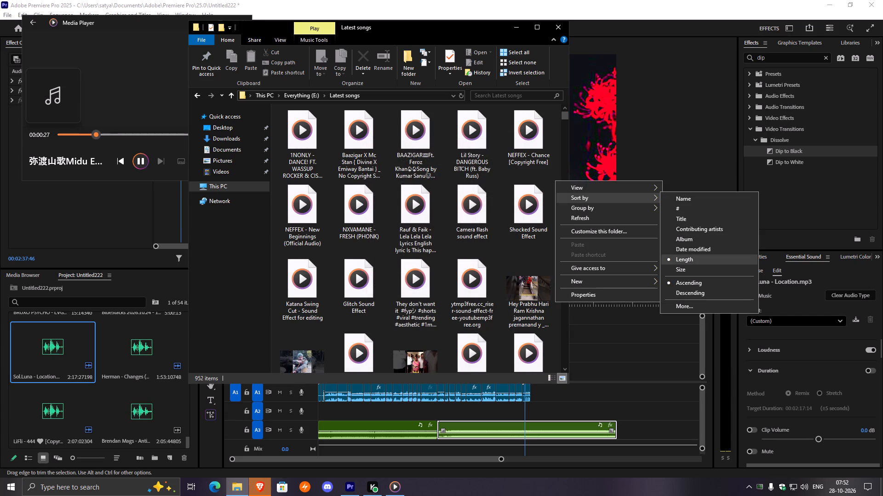
pyautogui.click(682, 273)
pyautogui.scroll(7, 420, 257)
# Audition the largest files in Latest songs, including PLAYLIST DO RUOK FF, LXNGVX Warriyo Mortals remix, the XXXTENTACION remix, Kabhi Tumhe and MONTAGEM LUNAE.
pyautogui.doubleClick(314, 134)
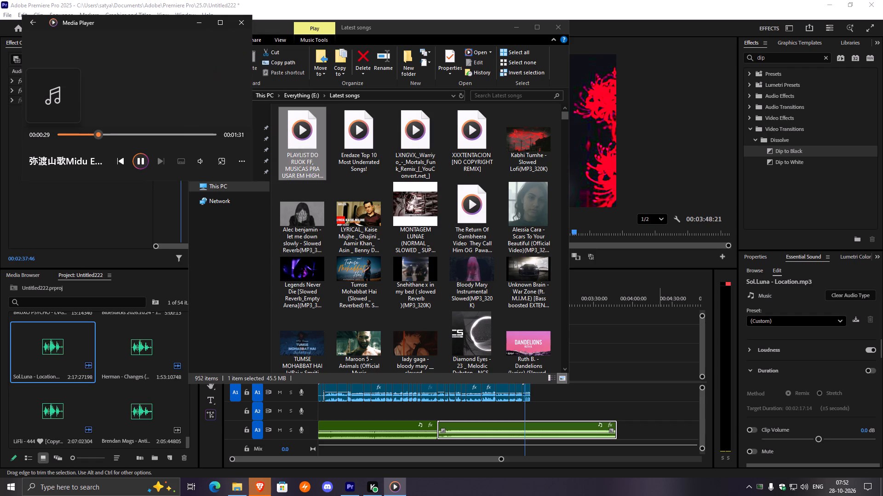
pyautogui.doubleClick(419, 130)
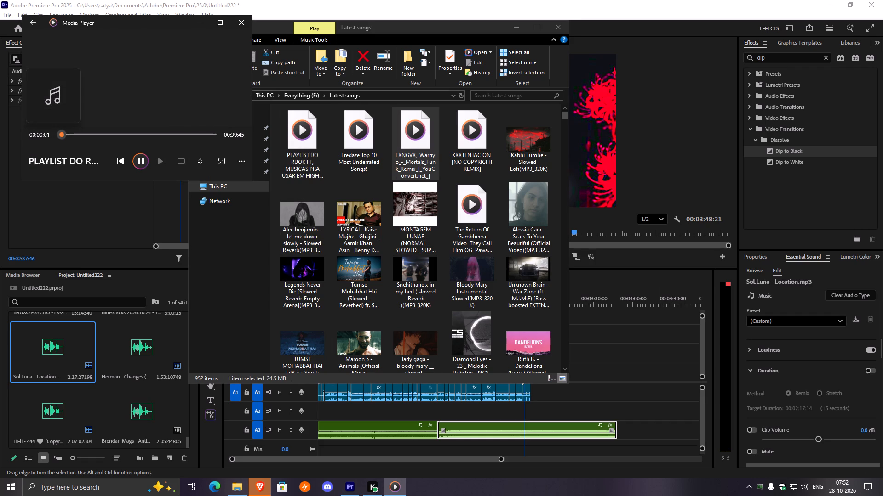
pyautogui.click(153, 136)
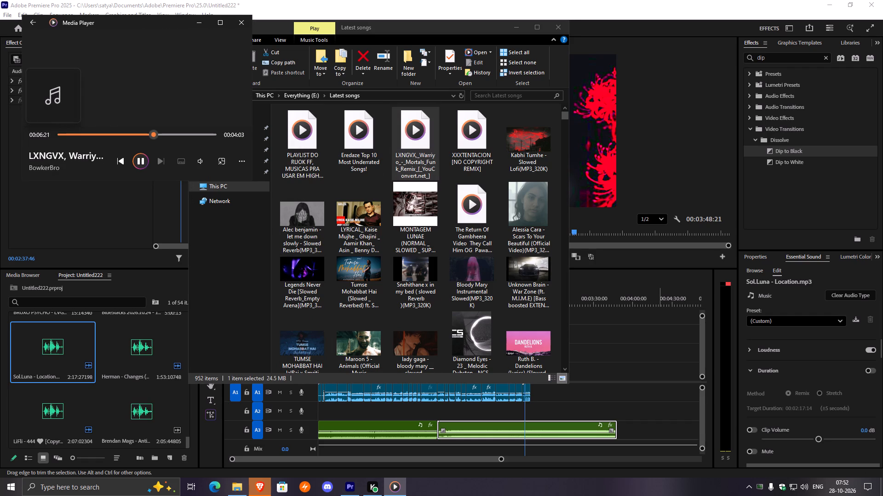
pyautogui.doubleClick(473, 142)
pyautogui.click(194, 136)
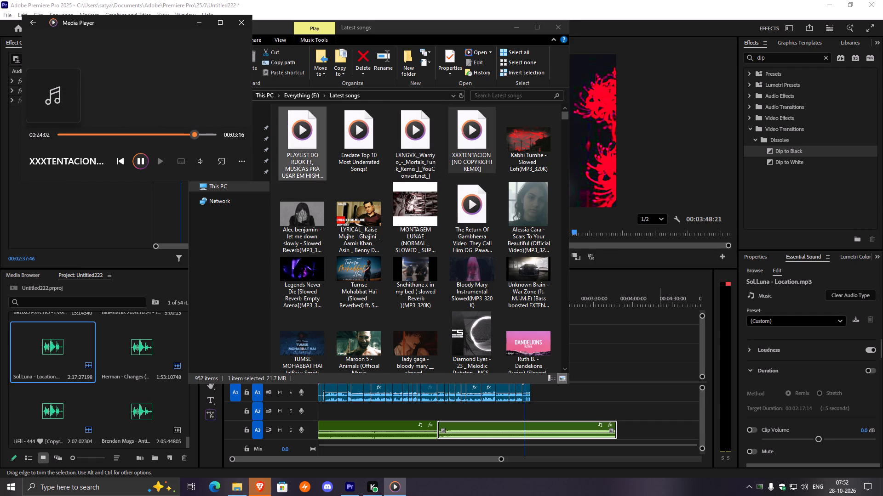
pyautogui.doubleClick(532, 136)
pyautogui.doubleClick(304, 212)
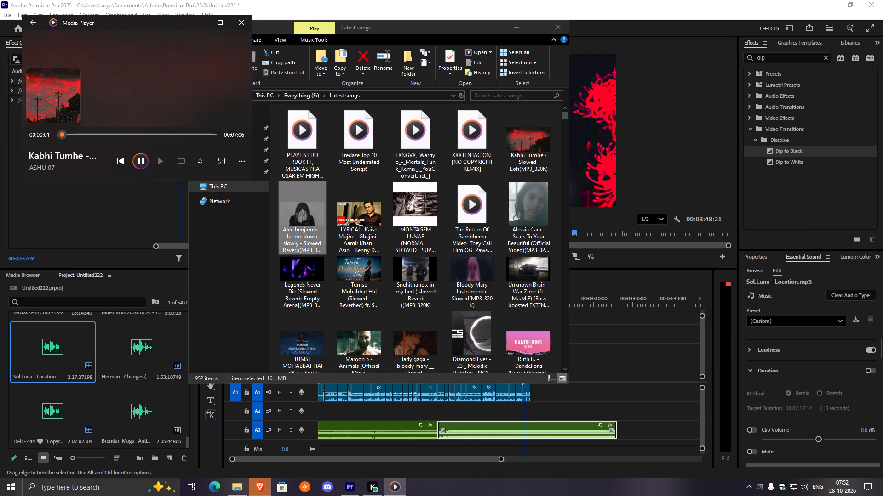
pyautogui.doubleClick(407, 209)
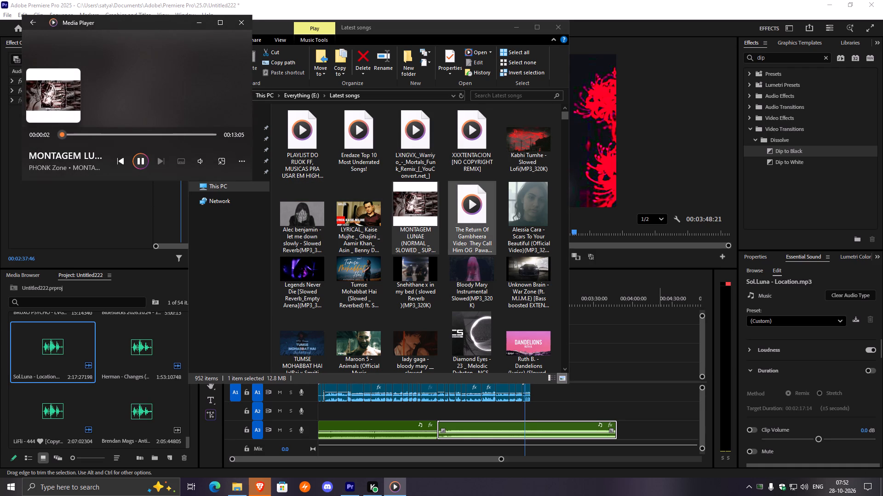
# Audition more songs from the folder, including Legends Never Die, Tumse Mohabbat Hai, Bloody Mary Instrumental, Unknown Brain - War Zone and Maroon 5 - Animals.
pyautogui.doubleClick(293, 265)
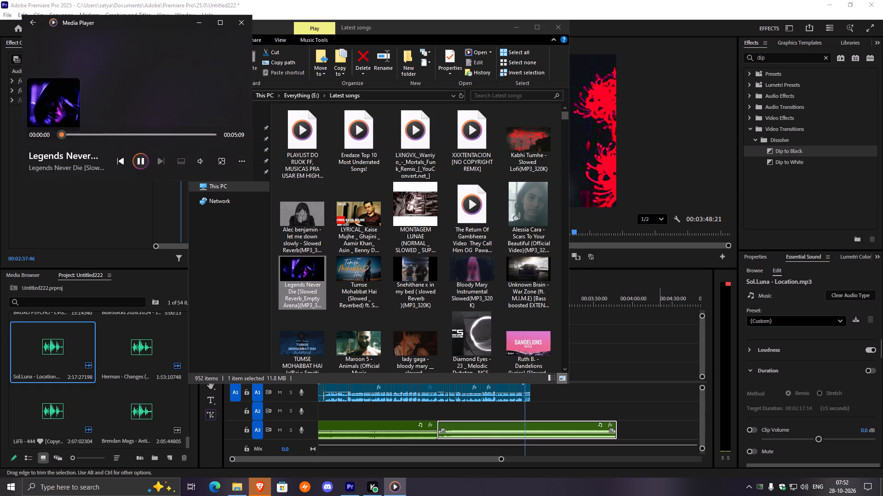
pyautogui.click(84, 136)
pyautogui.click(121, 130)
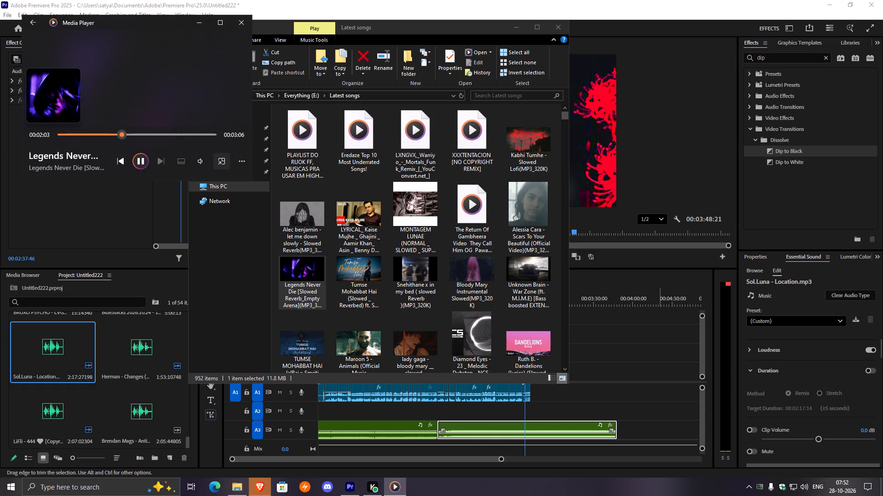
pyautogui.doubleClick(355, 270)
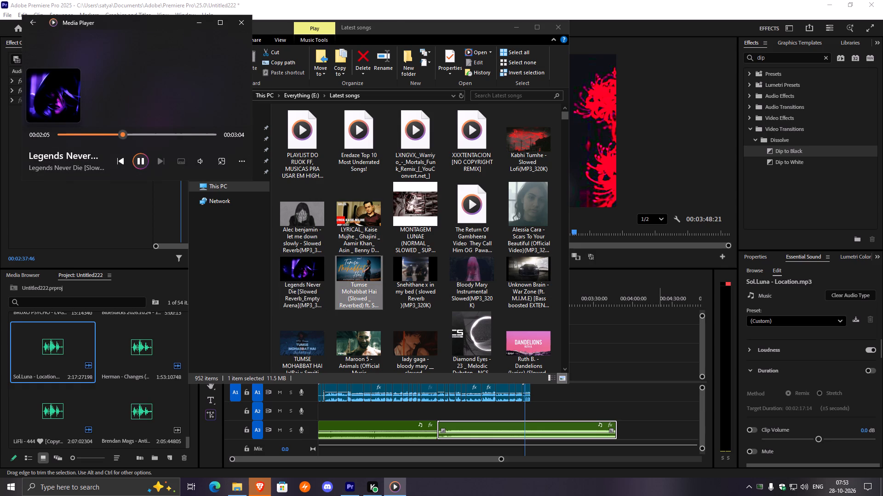
pyautogui.doubleClick(414, 271)
pyautogui.doubleClick(471, 271)
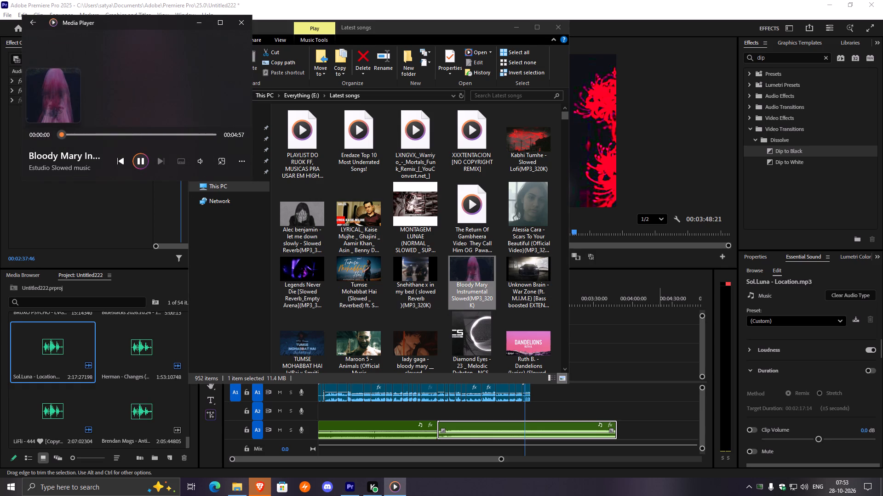
pyautogui.doubleClick(528, 272)
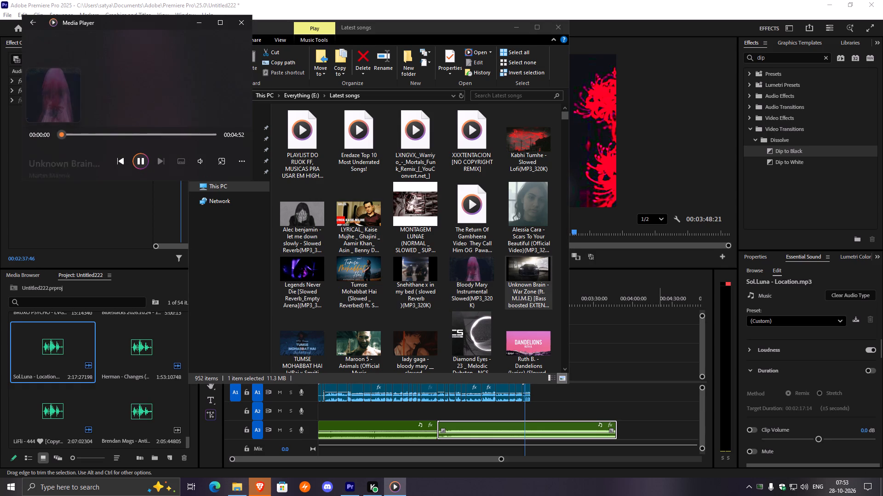
pyautogui.click(94, 137)
pyautogui.click(128, 135)
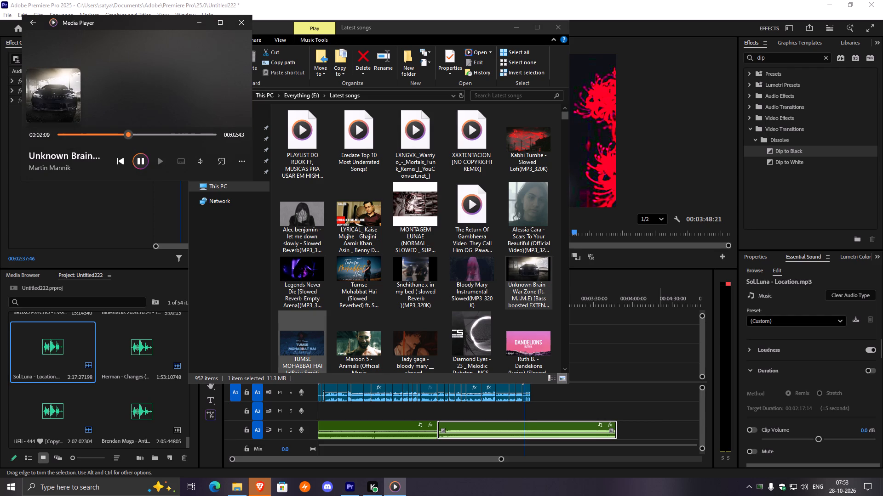
pyautogui.doubleClick(357, 339)
# Switch to Brave and save the MP3 TheFatRat - Rise Up - Engsub - Lyrics to the Downloads folder.
pyautogui.click(267, 487)
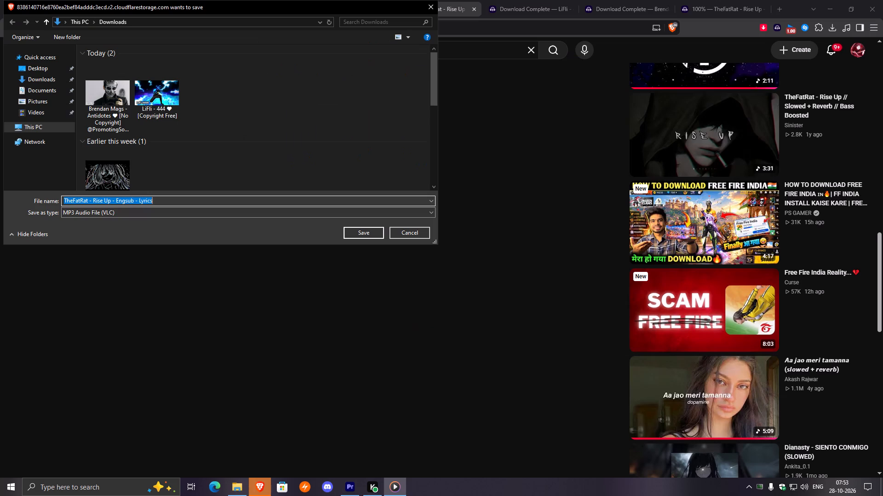
pyautogui.click(358, 234)
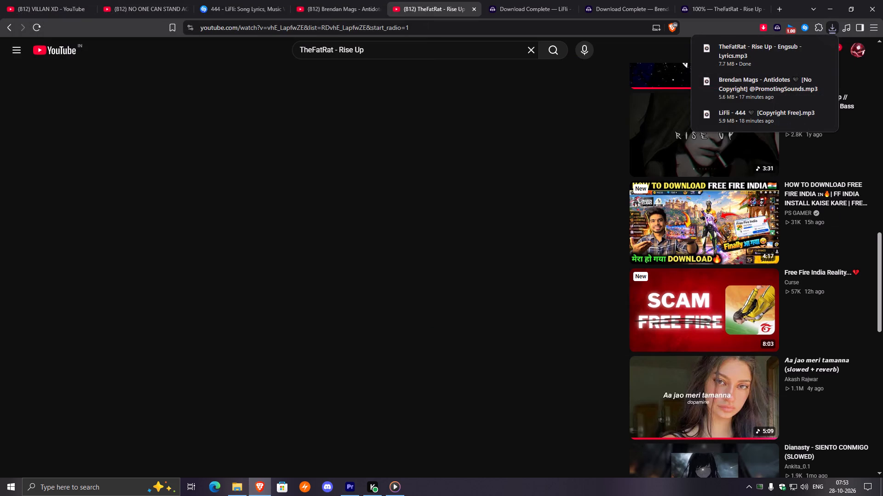
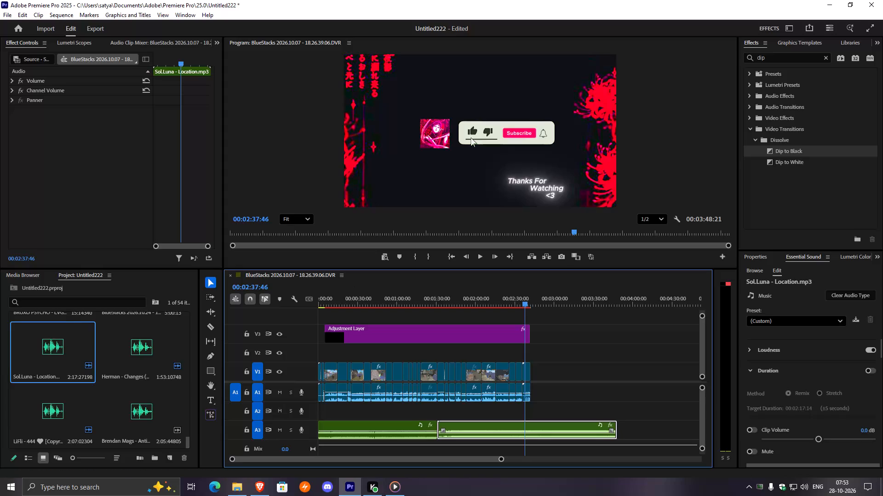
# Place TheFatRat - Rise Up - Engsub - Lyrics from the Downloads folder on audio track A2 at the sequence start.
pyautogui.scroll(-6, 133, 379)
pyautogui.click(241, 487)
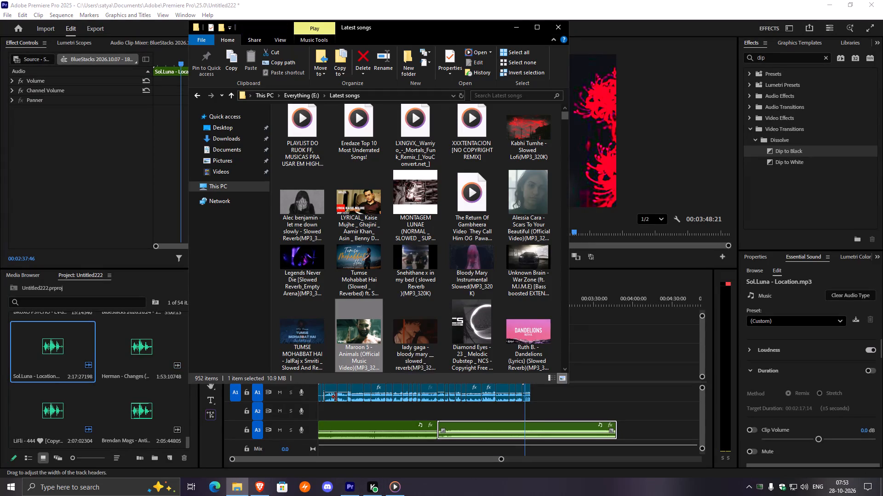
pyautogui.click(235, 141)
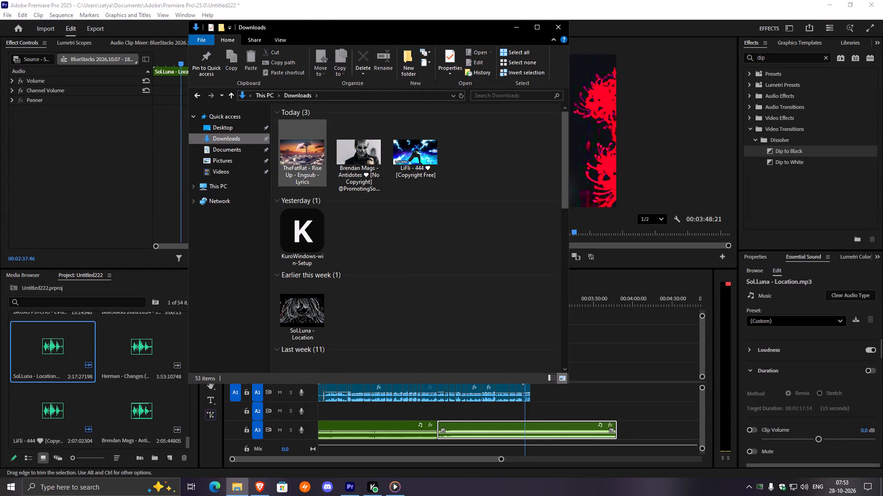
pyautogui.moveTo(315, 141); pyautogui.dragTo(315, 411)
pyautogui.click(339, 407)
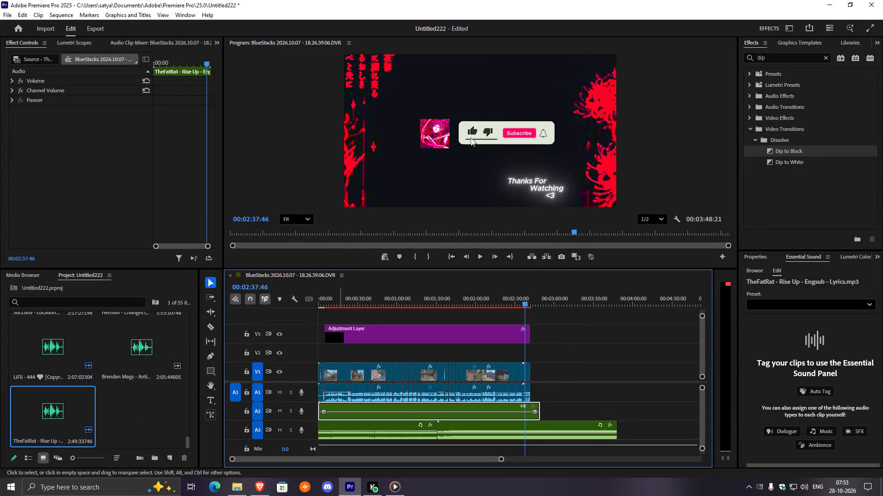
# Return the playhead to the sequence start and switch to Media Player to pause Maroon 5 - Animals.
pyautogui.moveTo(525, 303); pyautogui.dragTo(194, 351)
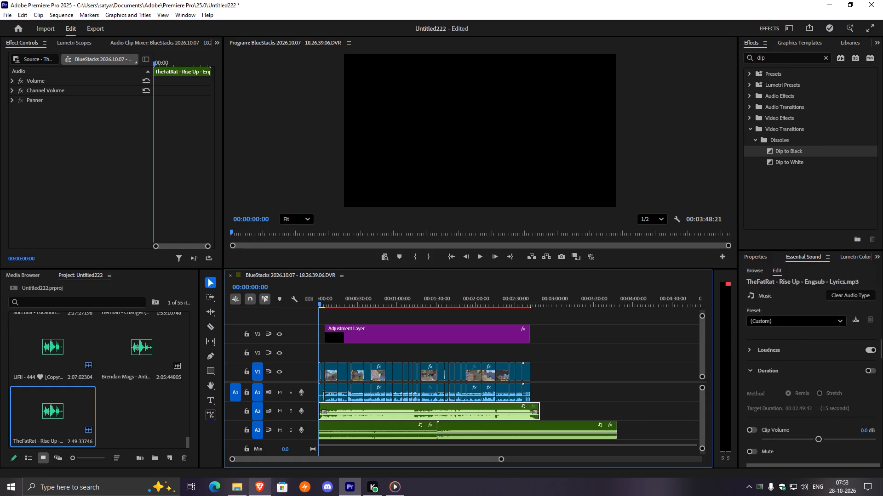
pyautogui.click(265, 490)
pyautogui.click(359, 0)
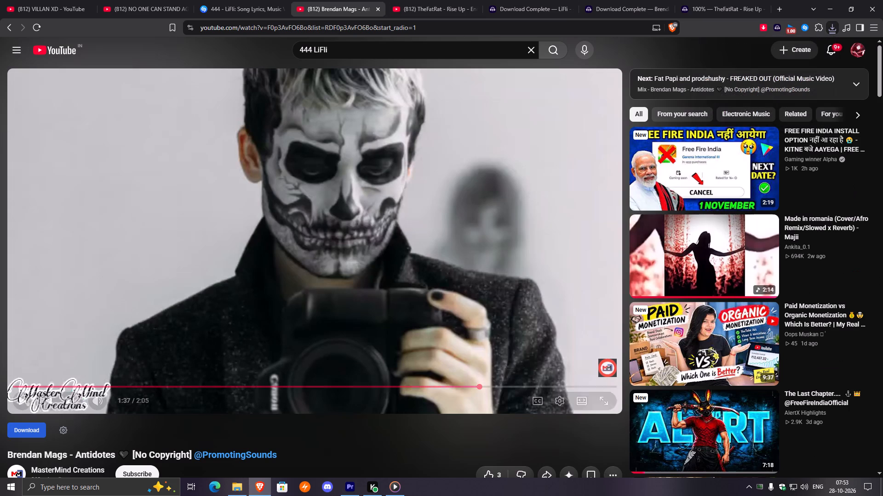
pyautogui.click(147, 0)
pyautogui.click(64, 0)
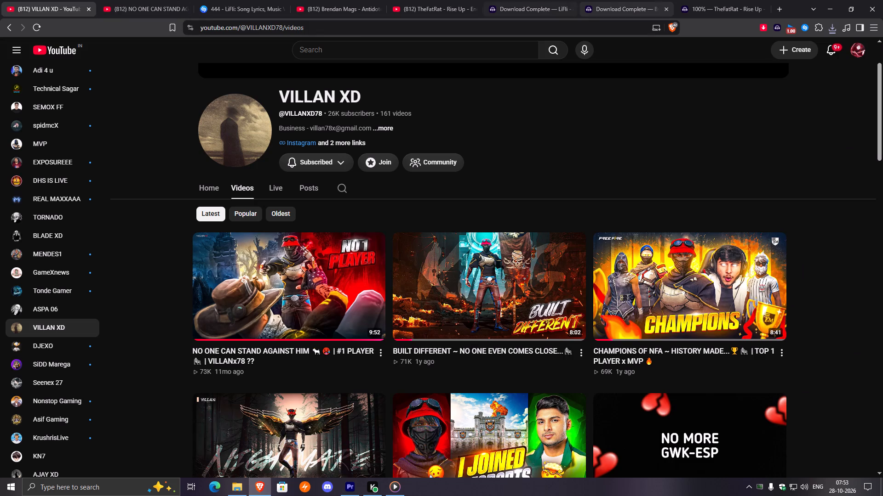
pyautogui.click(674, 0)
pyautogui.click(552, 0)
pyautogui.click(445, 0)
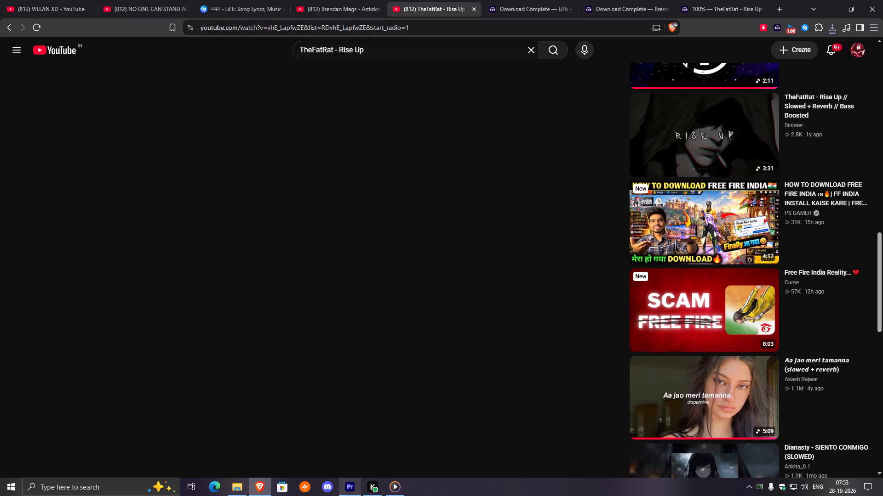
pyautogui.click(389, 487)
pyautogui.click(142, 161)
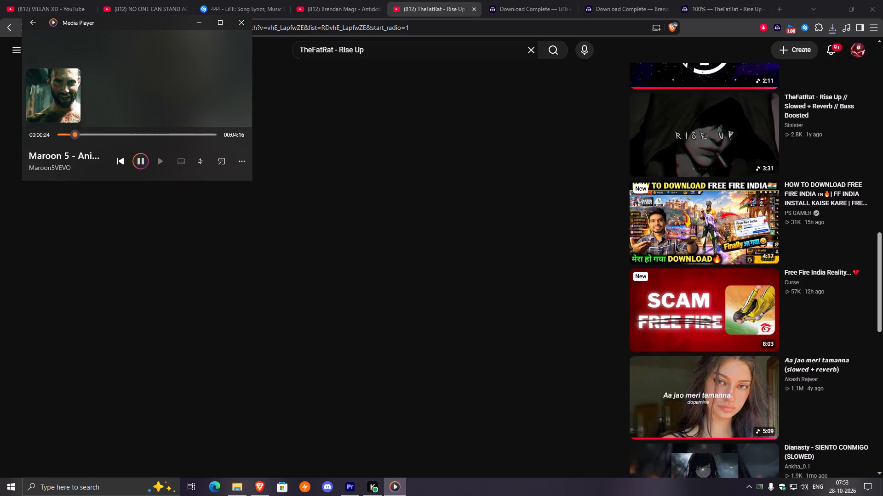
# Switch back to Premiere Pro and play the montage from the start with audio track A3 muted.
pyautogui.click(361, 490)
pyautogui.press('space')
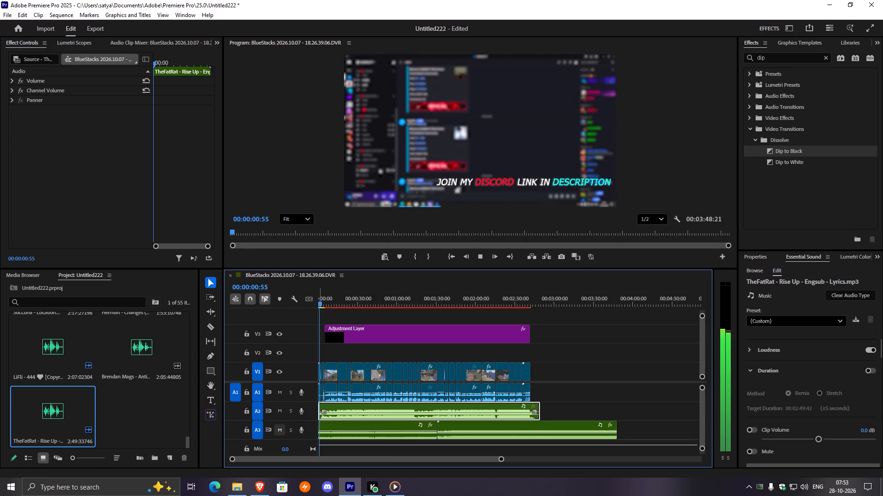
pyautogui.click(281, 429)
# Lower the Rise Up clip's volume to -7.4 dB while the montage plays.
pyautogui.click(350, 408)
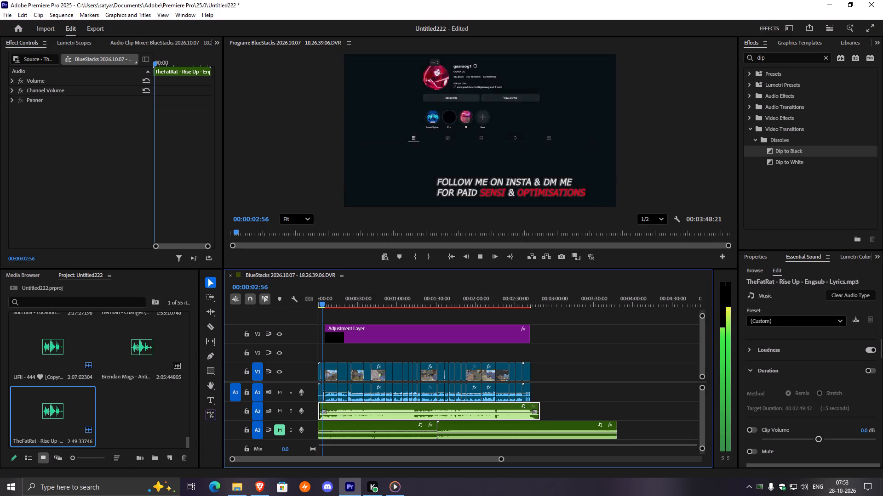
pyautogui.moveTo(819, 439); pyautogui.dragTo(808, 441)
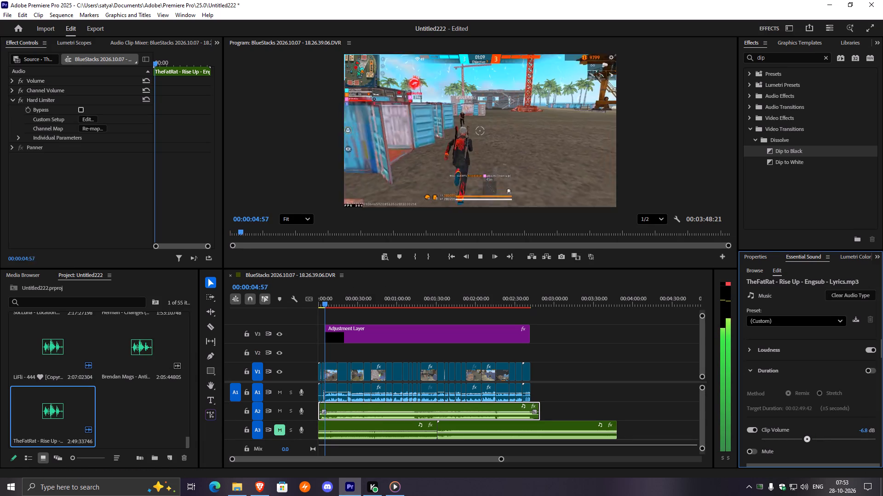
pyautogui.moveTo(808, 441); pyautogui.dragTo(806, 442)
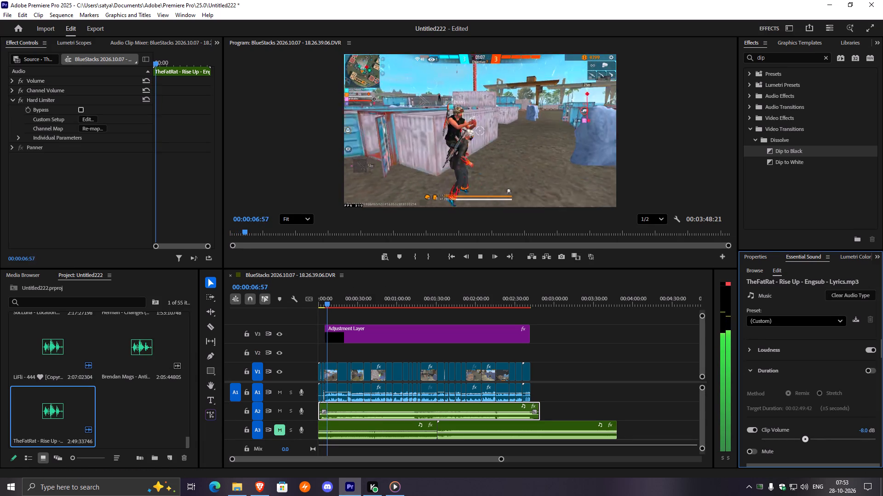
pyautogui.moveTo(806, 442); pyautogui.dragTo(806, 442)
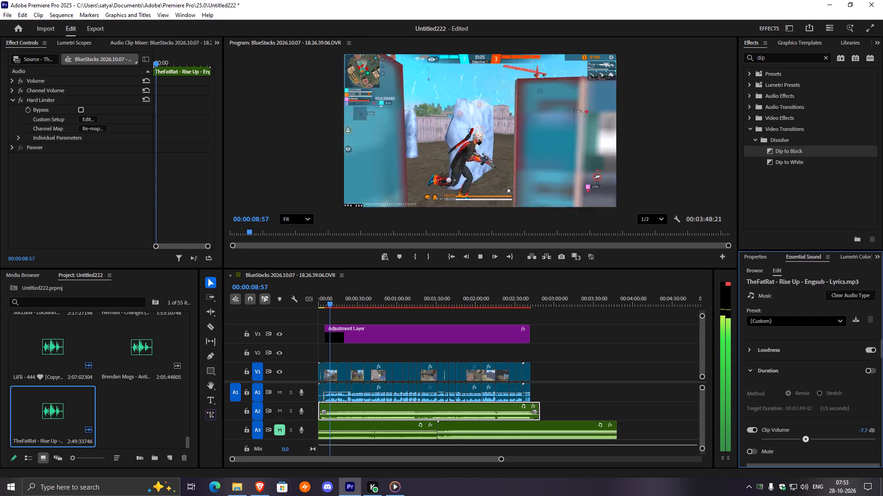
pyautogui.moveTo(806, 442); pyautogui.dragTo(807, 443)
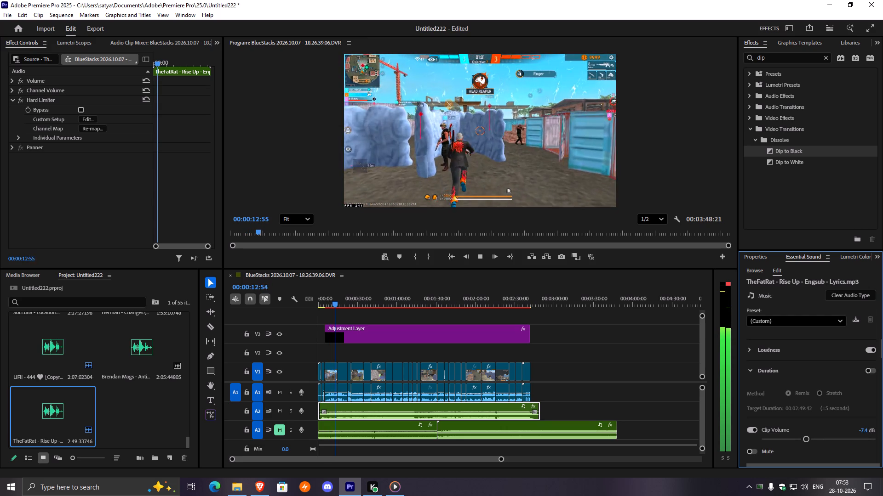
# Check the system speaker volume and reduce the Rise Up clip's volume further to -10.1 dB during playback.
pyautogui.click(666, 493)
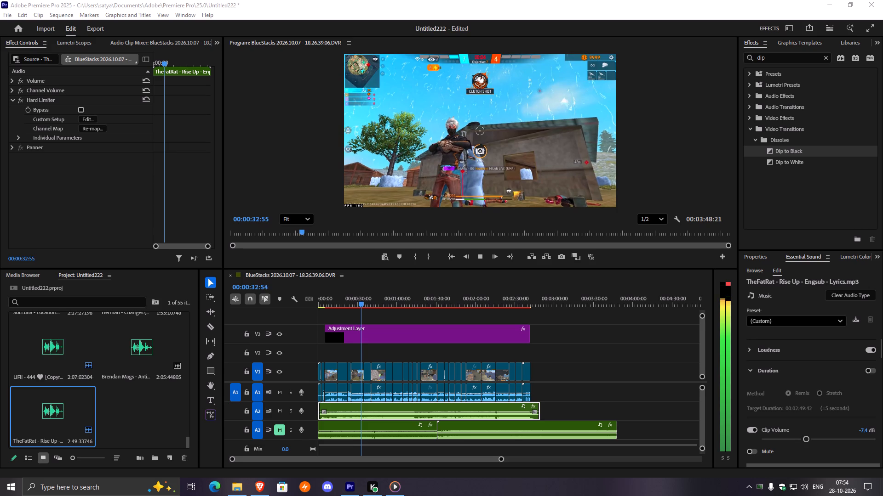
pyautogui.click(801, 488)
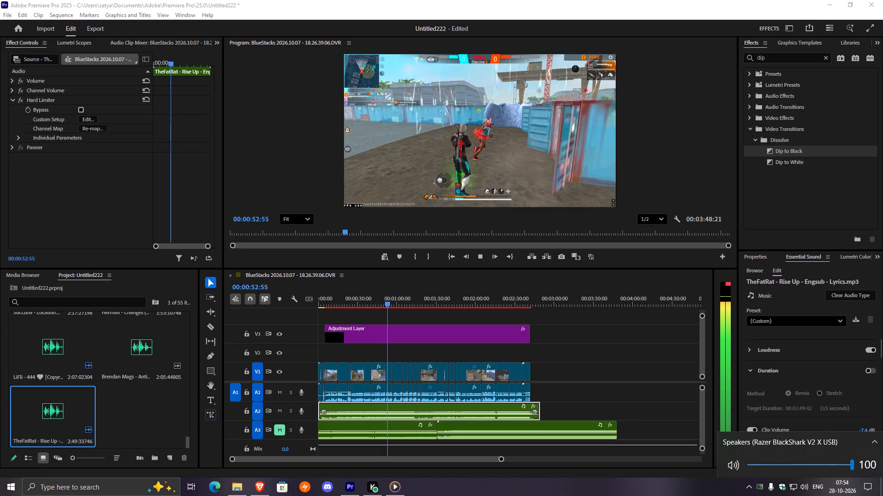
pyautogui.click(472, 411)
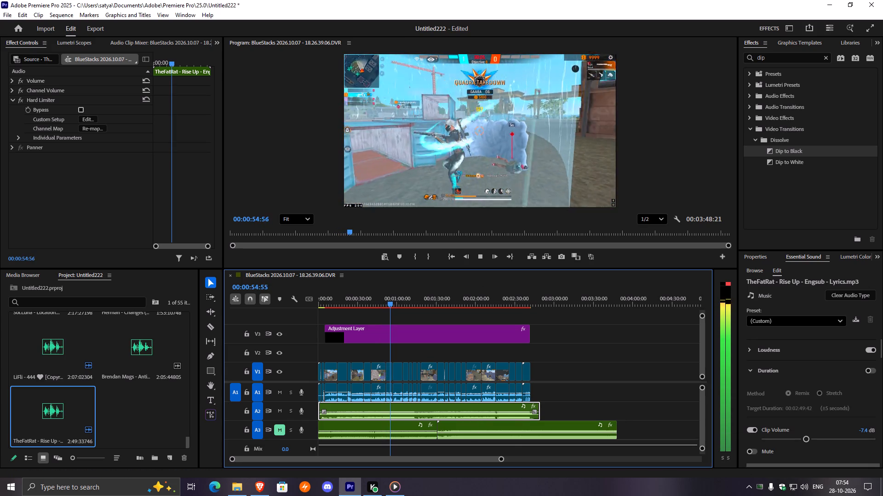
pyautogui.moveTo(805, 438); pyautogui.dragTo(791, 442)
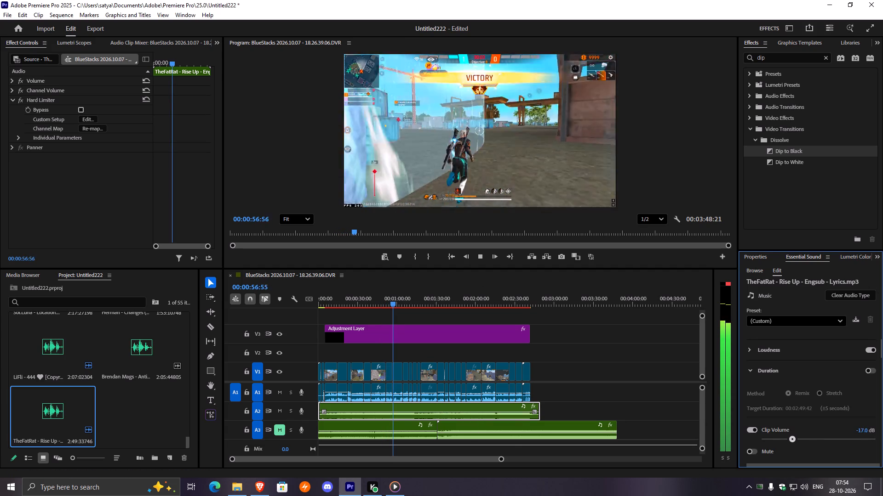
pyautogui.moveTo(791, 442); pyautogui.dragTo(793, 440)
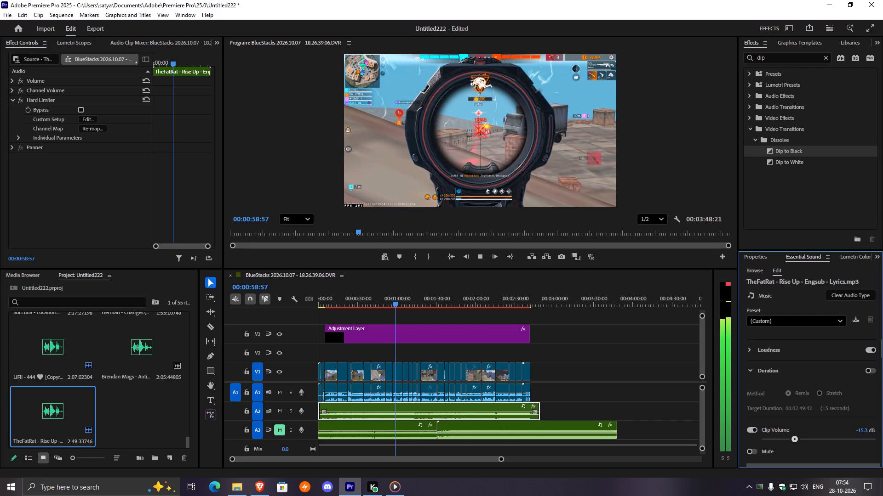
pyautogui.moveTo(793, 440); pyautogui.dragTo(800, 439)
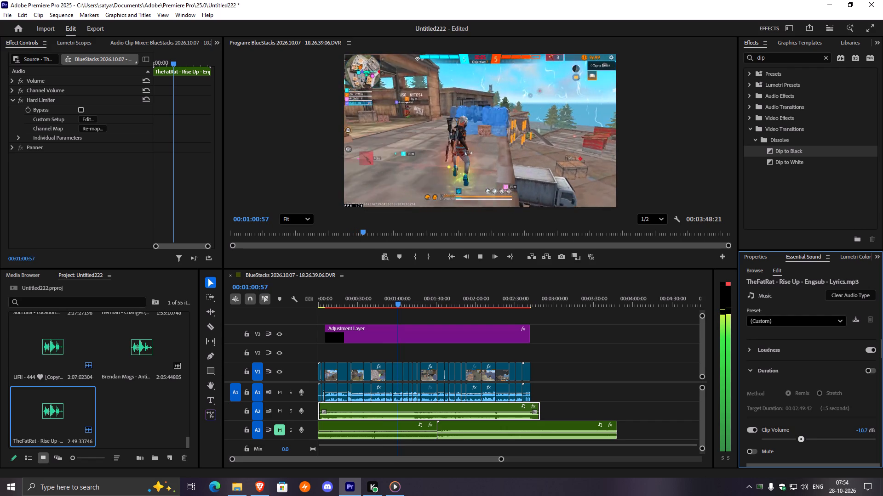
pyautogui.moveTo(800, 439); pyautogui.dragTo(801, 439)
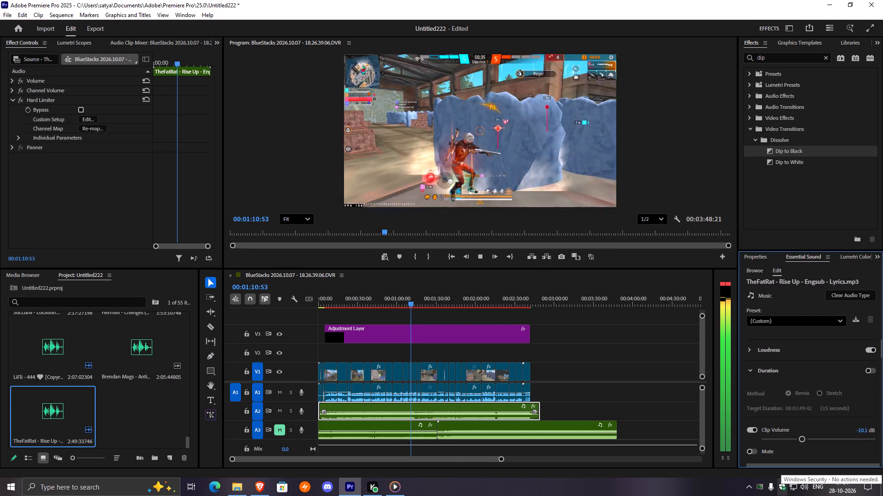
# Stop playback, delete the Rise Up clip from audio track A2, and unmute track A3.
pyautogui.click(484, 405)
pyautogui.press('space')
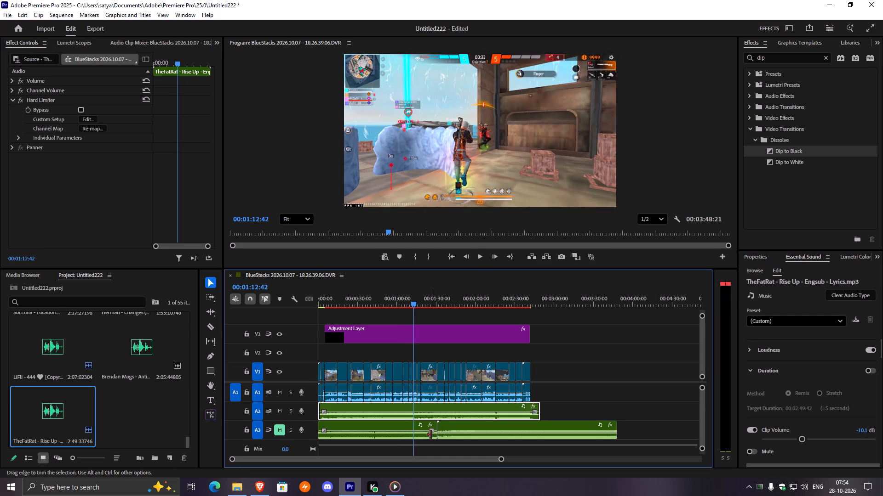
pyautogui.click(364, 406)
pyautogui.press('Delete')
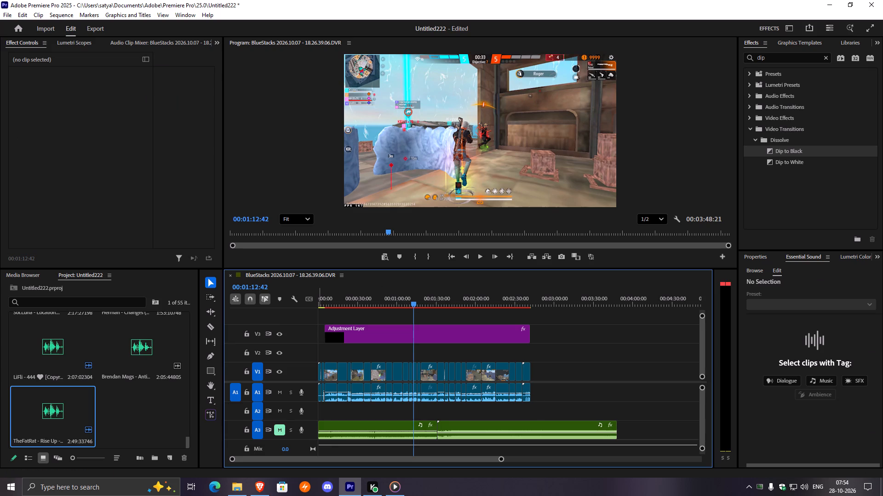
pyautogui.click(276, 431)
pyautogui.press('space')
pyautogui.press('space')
# Switch to Media Player, briefly resume Maroon 5 - Animals, and close the player.
pyautogui.click(260, 485)
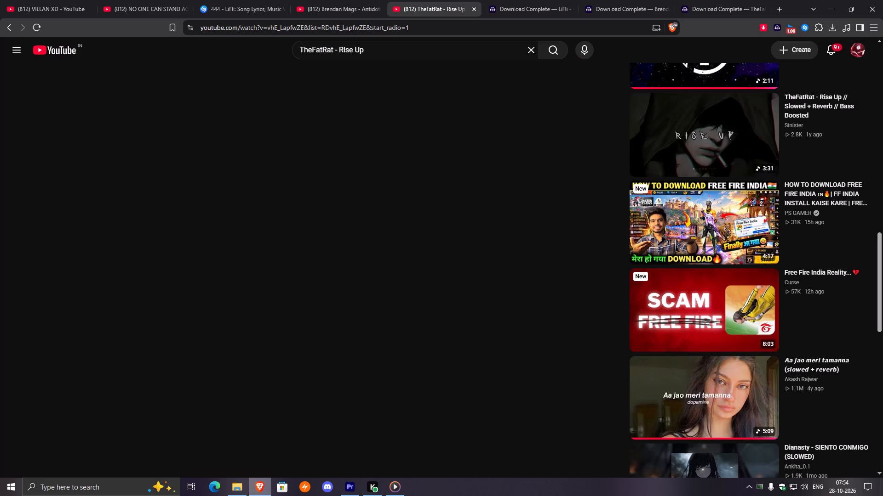
pyautogui.click(260, 485)
pyautogui.click(394, 485)
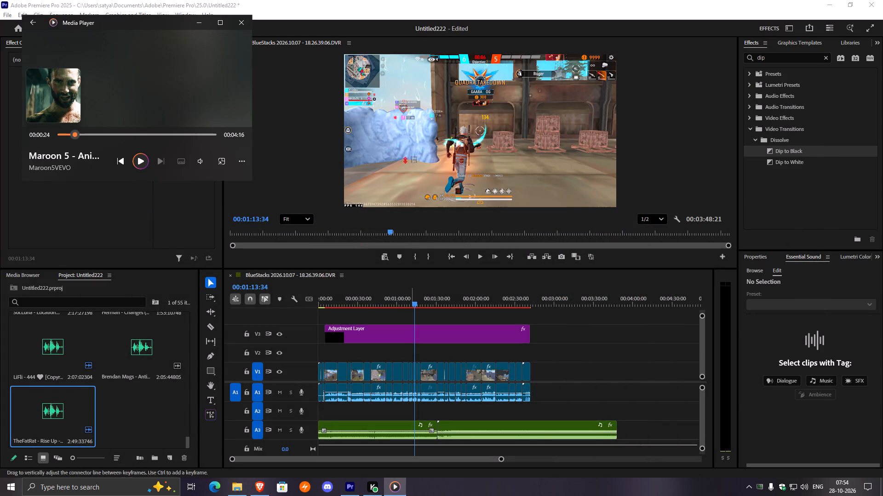
pyautogui.click(138, 160)
pyautogui.click(161, 162)
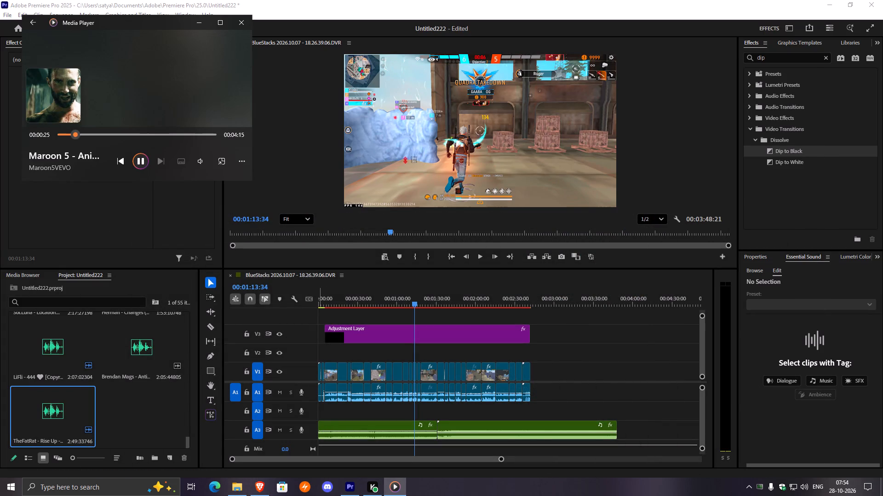
pyautogui.click(247, 21)
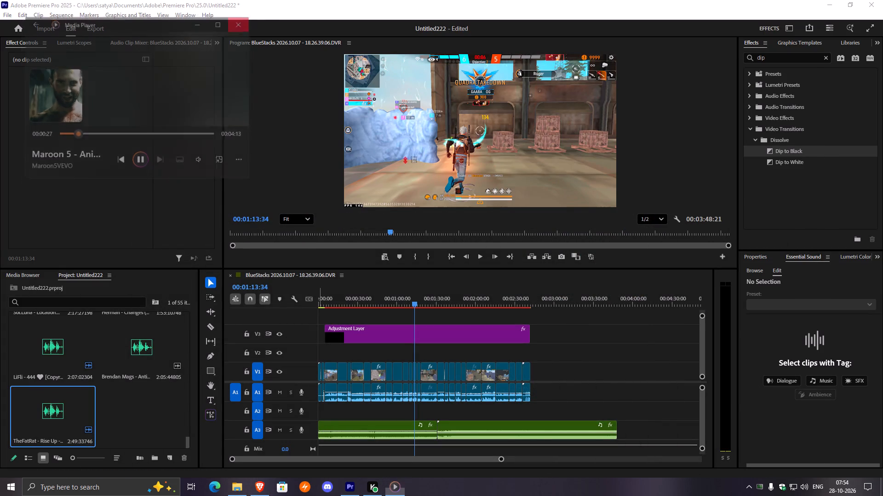
# Audition Diamond Eyes - 23 and Ruth B. - Dandelions from the Latest songs folder.
pyautogui.click(236, 487)
pyautogui.click(311, 205)
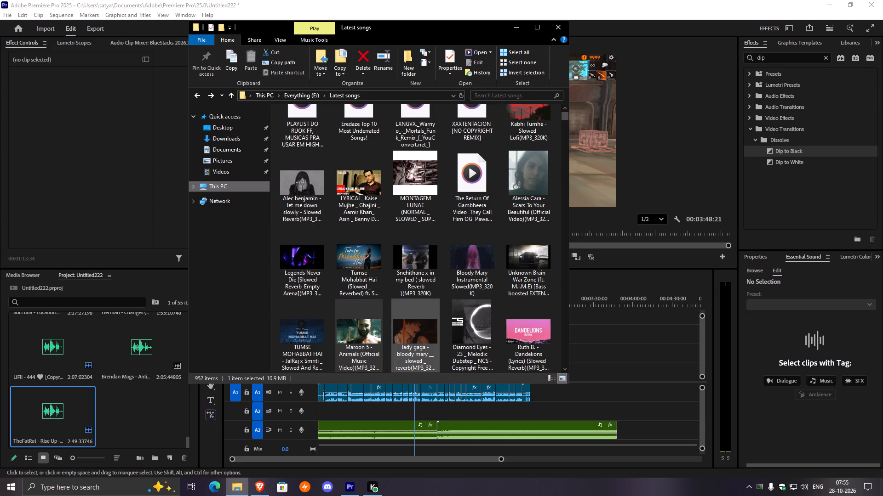
pyautogui.doubleClick(472, 316)
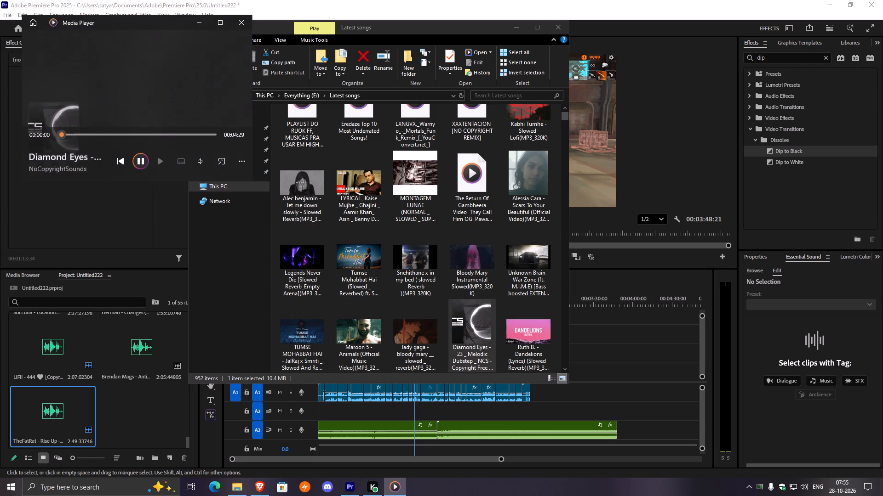
pyautogui.click(100, 136)
pyautogui.doubleClick(522, 321)
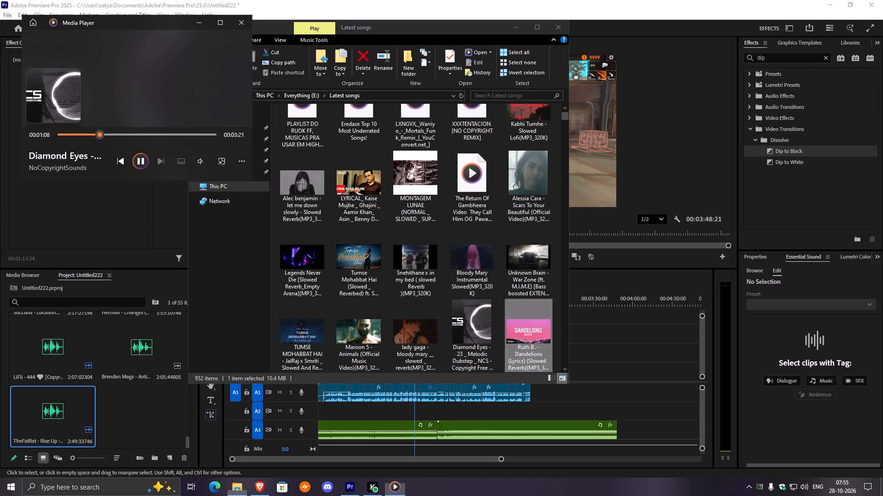
pyautogui.scroll(-1, 378, 259)
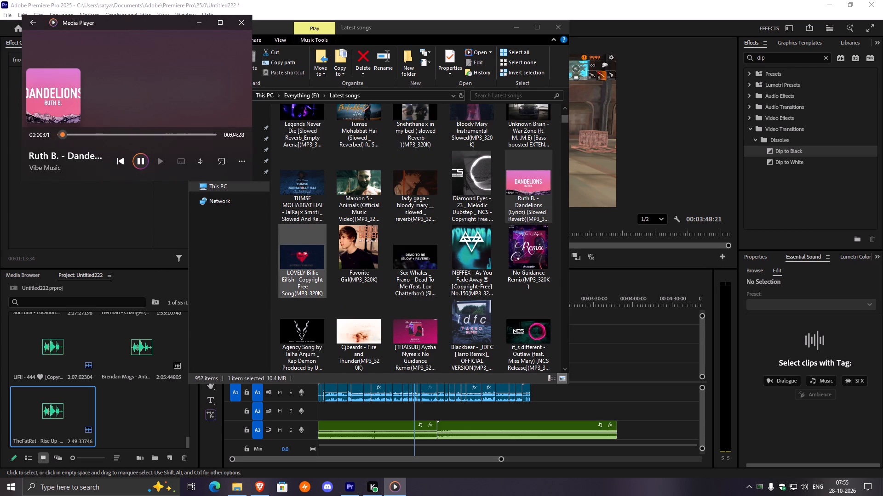
# Maximise the Latest songs folder and audition the Guru Randhawa, Bring Me The Horizon, Dynasty (Elephante Remix) and Legends Never Die tracks.
pyautogui.click(539, 30)
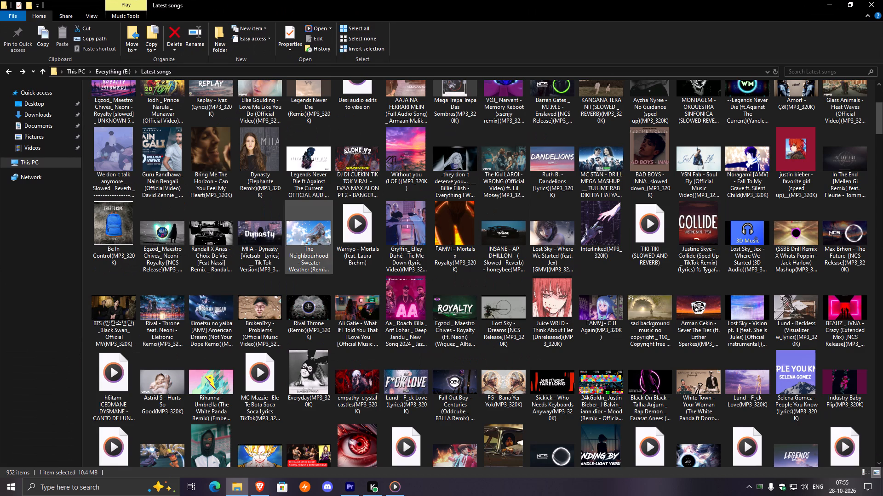
pyautogui.doubleClick(148, 165)
pyautogui.doubleClick(210, 195)
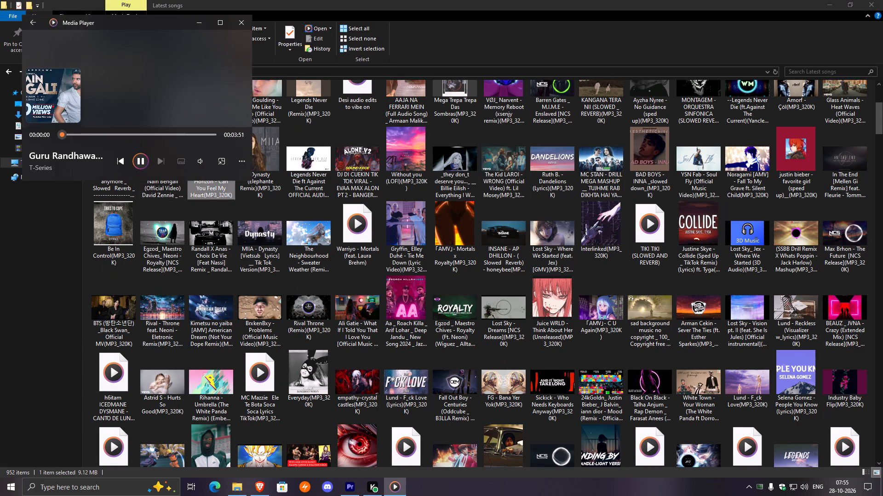
pyautogui.click(133, 134)
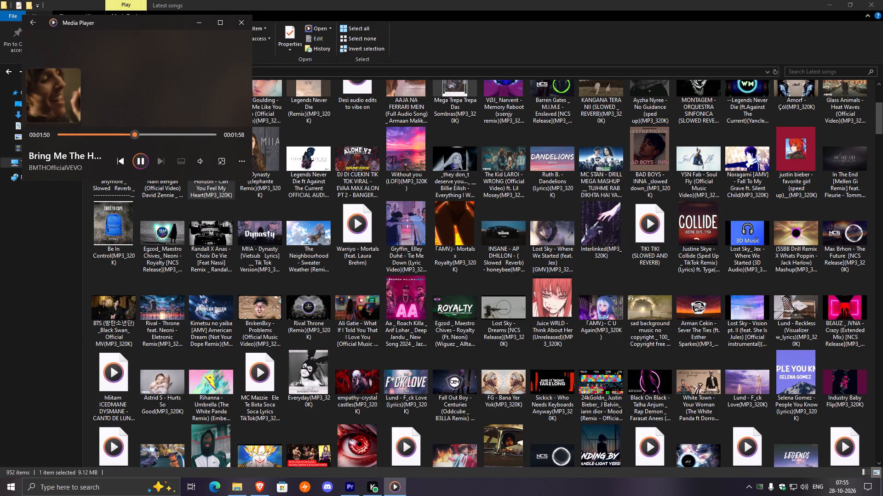
pyautogui.doubleClick(267, 158)
pyautogui.doubleClick(304, 158)
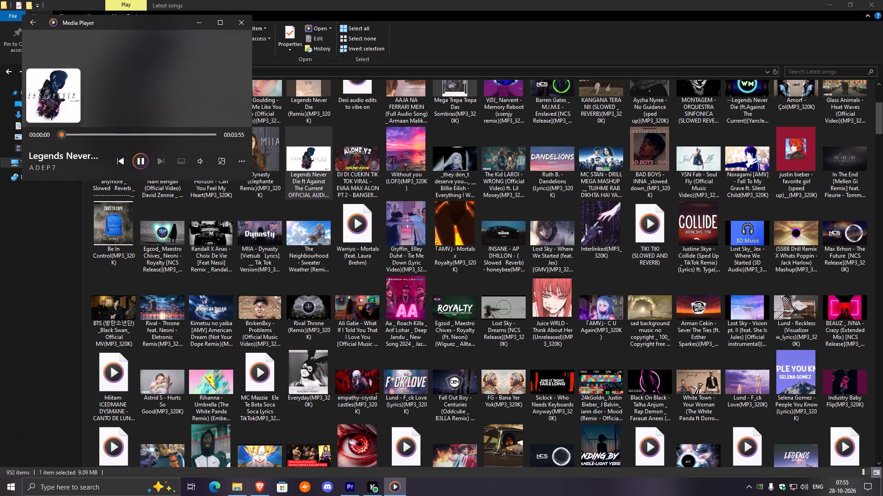
pyautogui.click(108, 135)
pyautogui.click(176, 135)
# Audition DJ DI CUEKIN, Without you (LOFI) and "they don't deserve you", sampling points partway through each.
pyautogui.doubleClick(349, 156)
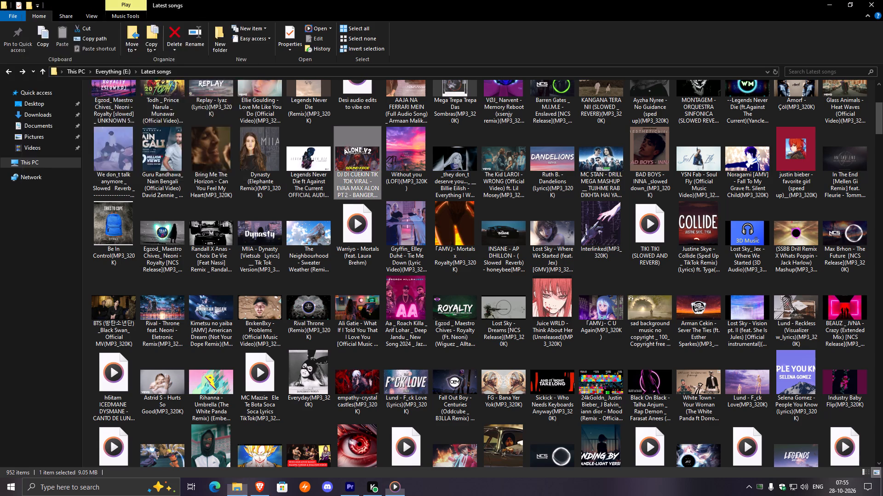
pyautogui.click(105, 135)
pyautogui.click(152, 137)
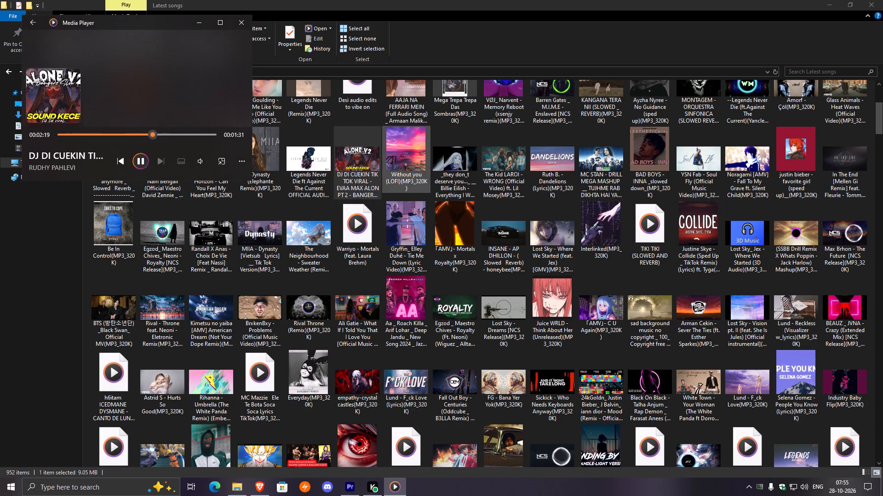
pyautogui.doubleClick(407, 156)
pyautogui.click(133, 137)
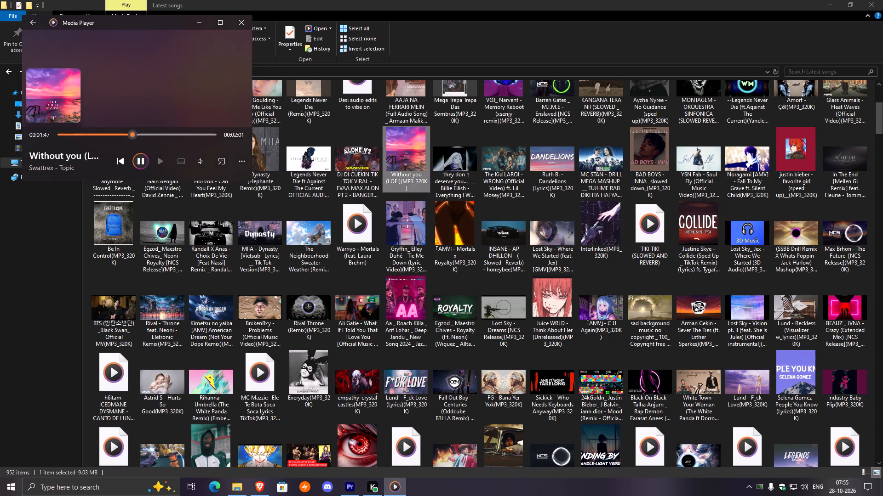
pyautogui.doubleClick(441, 156)
pyautogui.click(132, 138)
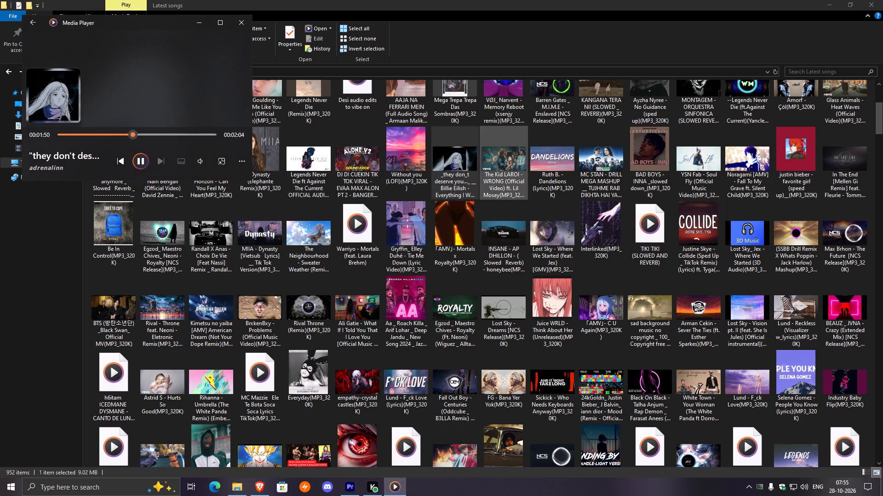
# Audition The Kid LAROI - WRONG, sampling its middle, its beginning and the section around 0:40.
pyautogui.doubleClick(503, 169)
pyautogui.click(84, 134)
pyautogui.click(144, 135)
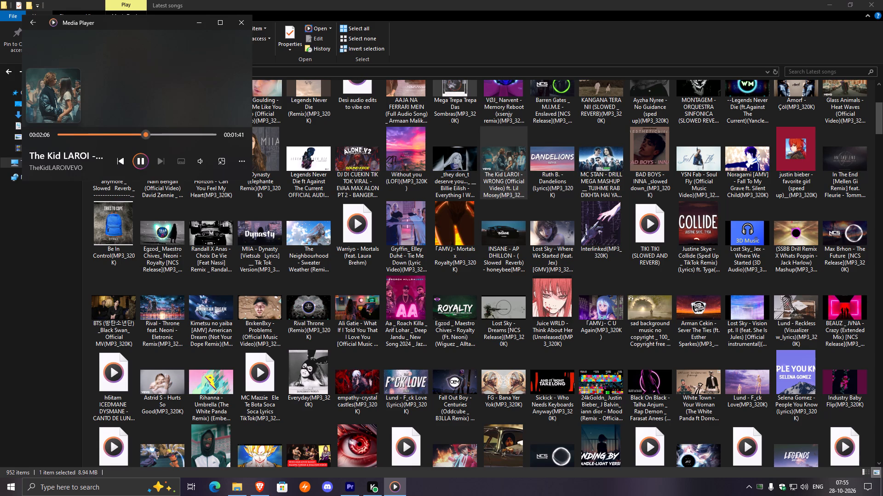
pyautogui.moveTo(102, 133); pyautogui.dragTo(32, 137)
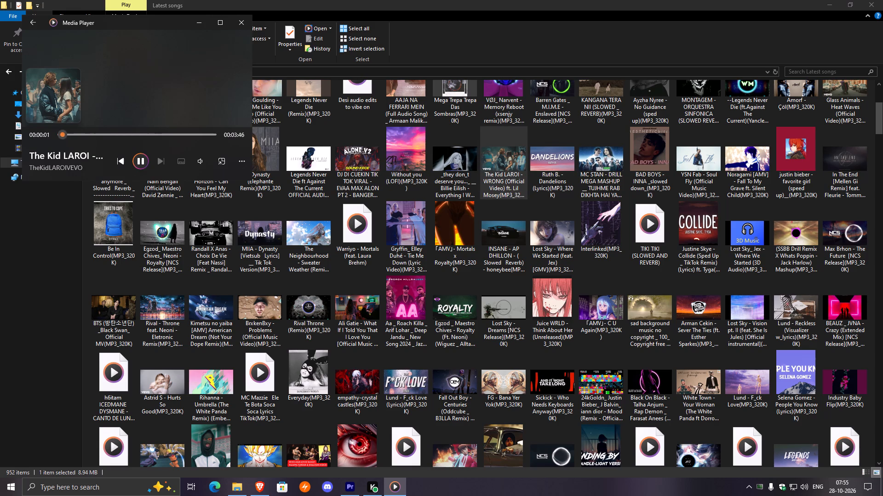
pyautogui.click(74, 135)
pyautogui.click(87, 135)
# Open the playing track's properties and copy "The Kid LAROI - WRONG" from its title.
pyautogui.click(239, 162)
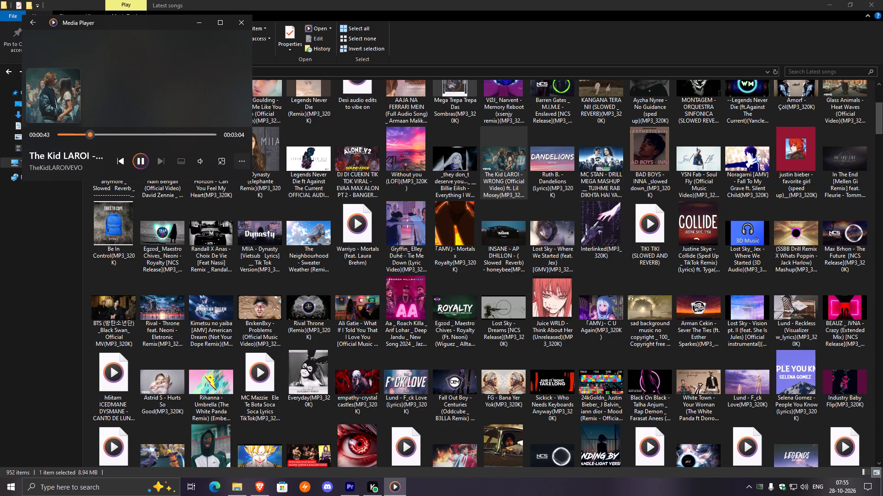
pyautogui.click(216, 183)
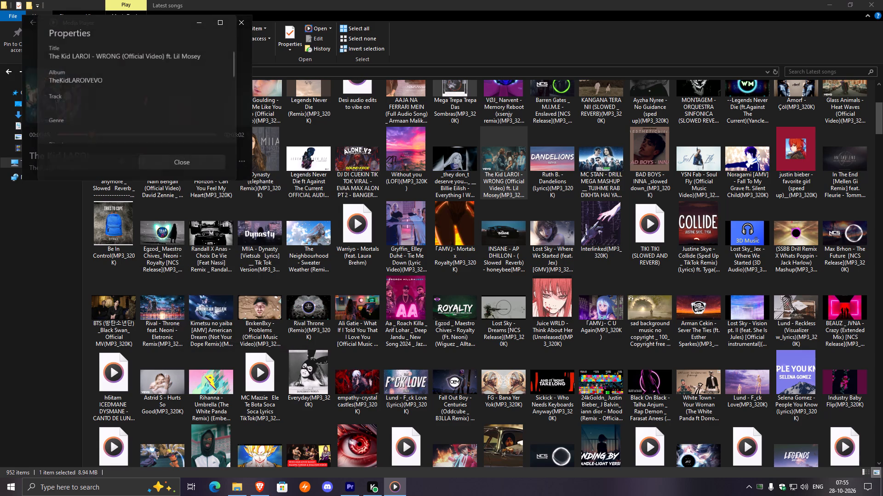
pyautogui.moveTo(47, 55); pyautogui.dragTo(83, 55)
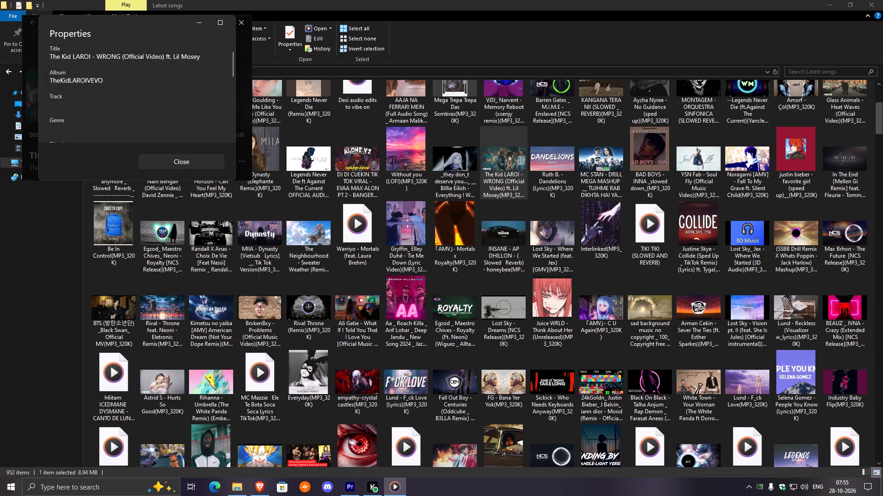
pyautogui.moveTo(83, 55); pyautogui.dragTo(123, 55)
pyautogui.moveTo(120, 54); pyautogui.dragTo(51, 55)
pyautogui.hotkey('ctrl', 'c')
pyautogui.hotkey('ctrl', 'c')
pyautogui.hotkey('ctrl', 'c')
# Switch to Brave and search YouTube for "The Kid LAROI - WRONG".
pyautogui.click(256, 486)
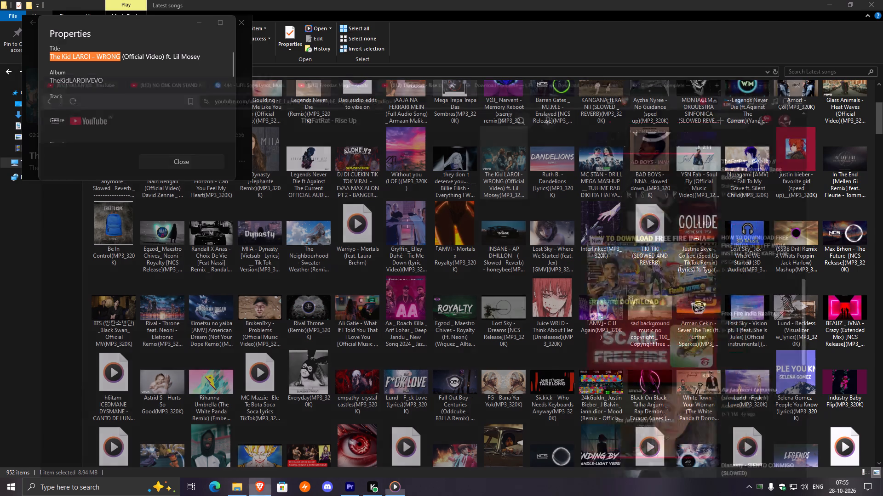
pyautogui.moveTo(387, 48); pyautogui.dragTo(261, 46)
pyautogui.hotkey('ctrl', 'v')
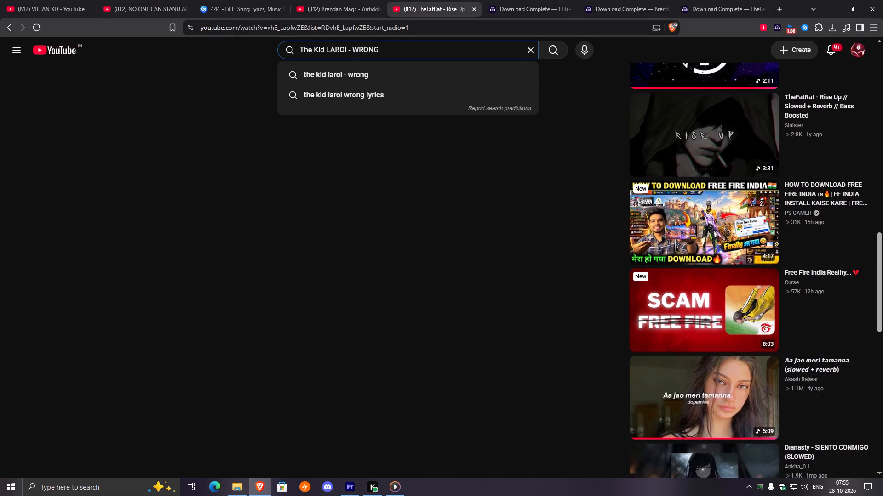
pyautogui.press('Return')
# Filter the YouTube results to Creative Commons and look through them for a usable version of the song.
pyautogui.click(761, 77)
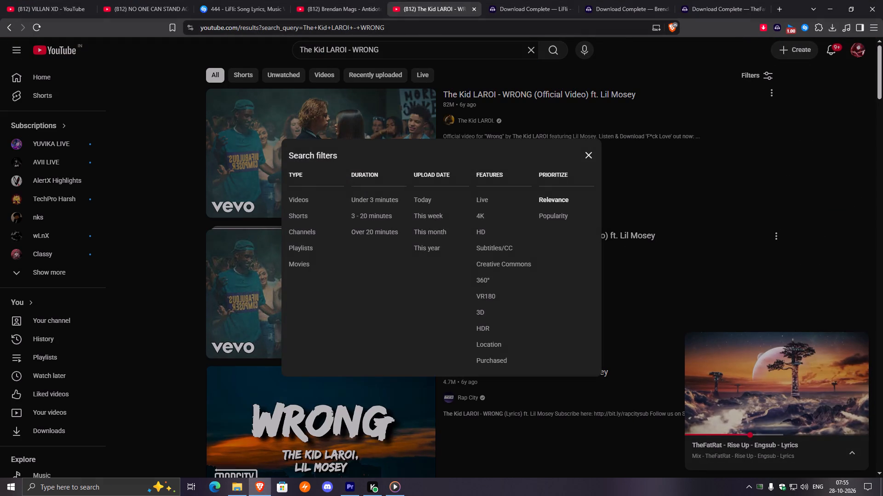
pyautogui.click(501, 262)
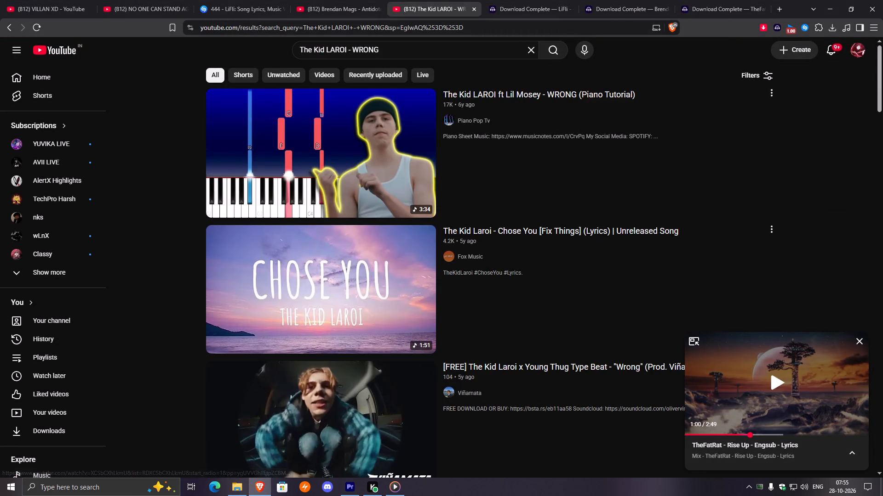
pyautogui.scroll(-2, 628, 179)
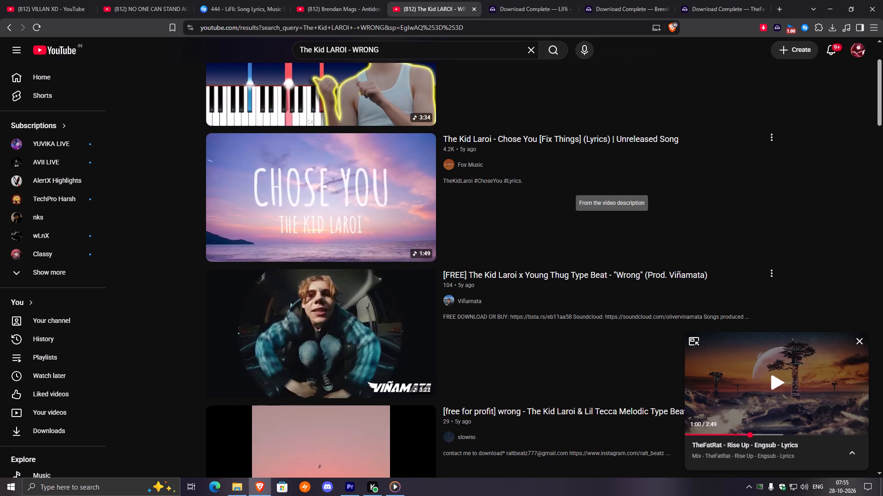
pyautogui.scroll(-5, 628, 179)
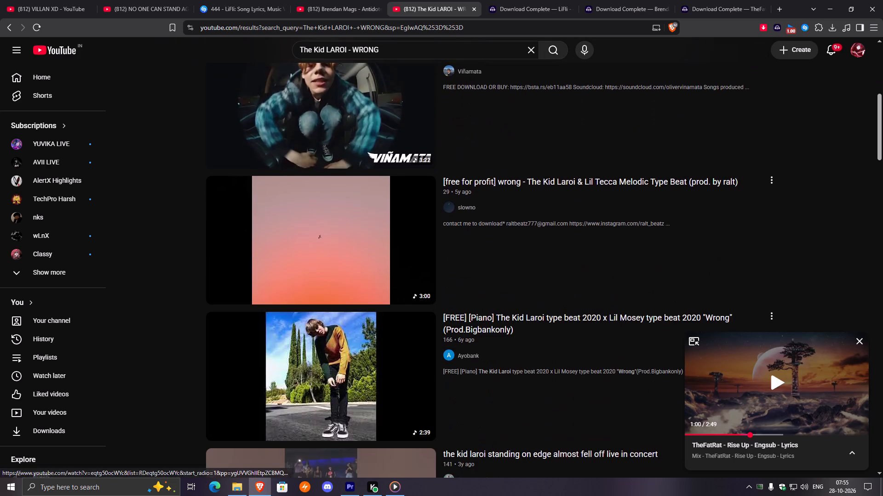
pyautogui.scroll(-9, 632, 169)
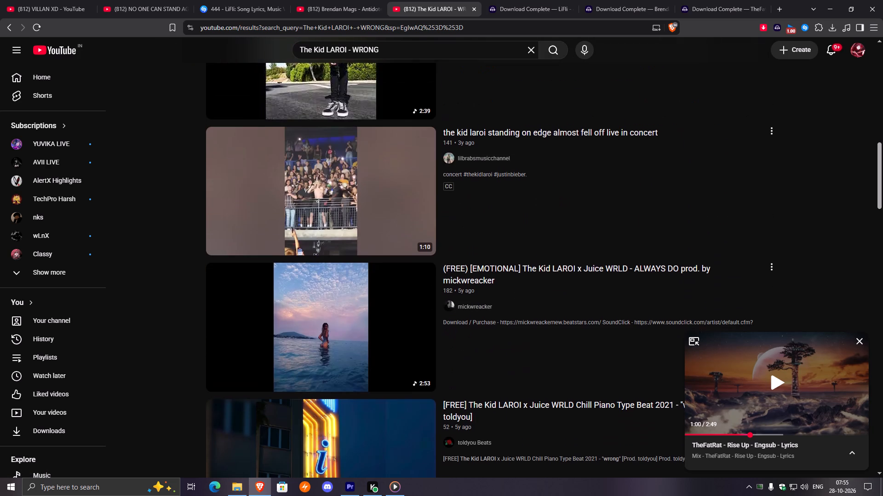
pyautogui.scroll(-2, 632, 169)
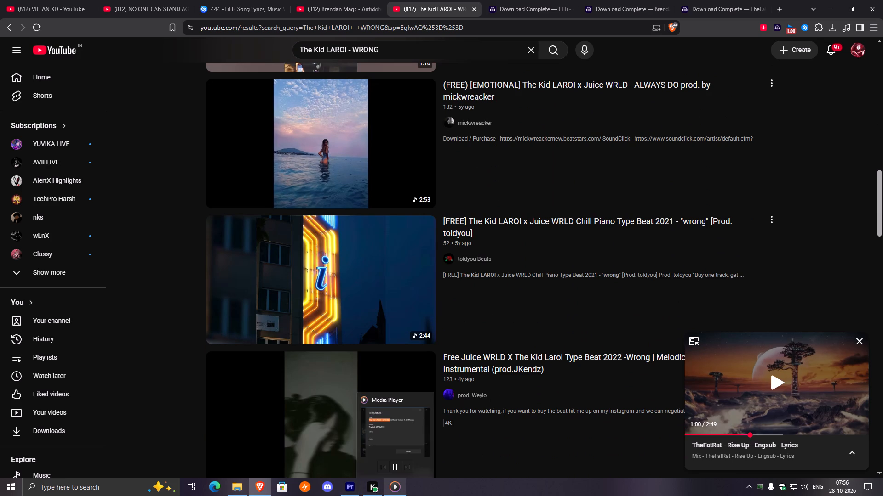
# Return to the Latest songs folder and browse its tracks for other music candidates.
pyautogui.click(237, 488)
pyautogui.click(347, 488)
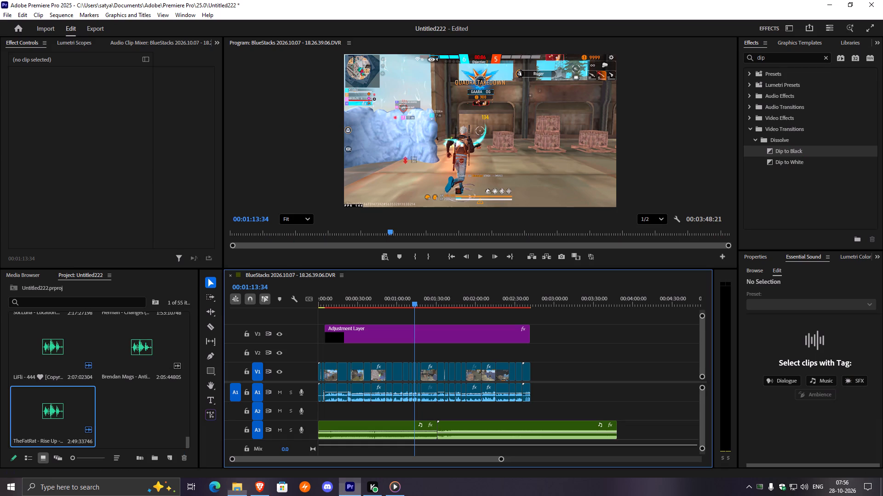
pyautogui.click(233, 487)
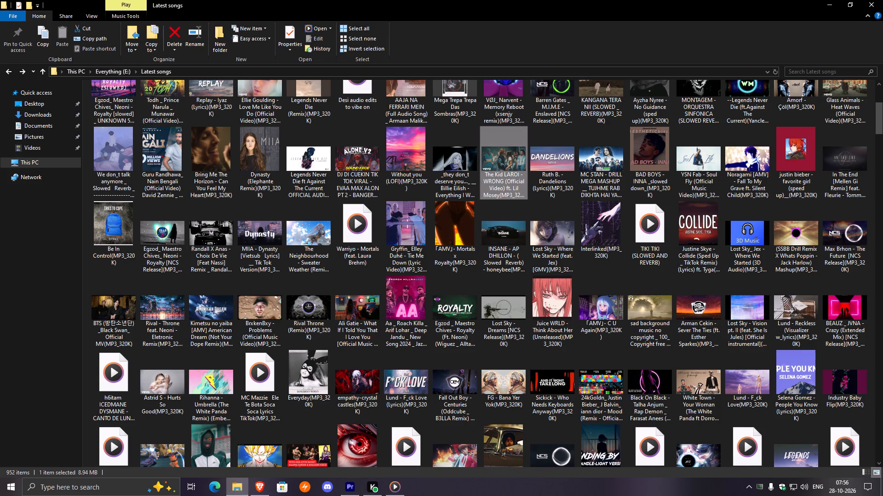
pyautogui.click(852, 5)
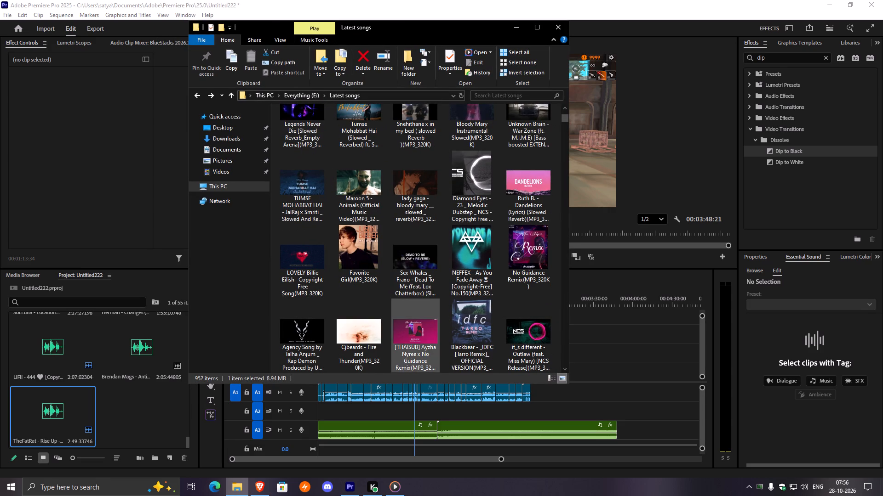
pyautogui.scroll(-2, 499, 195)
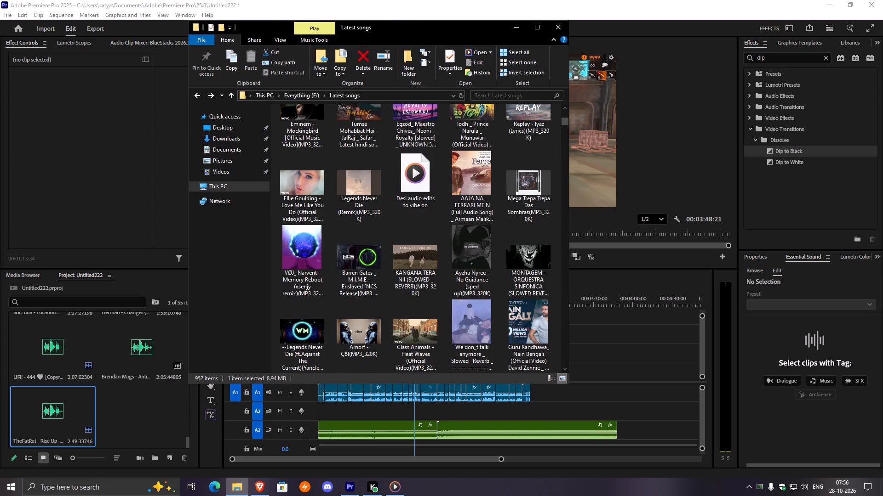
pyautogui.scroll(1, 499, 195)
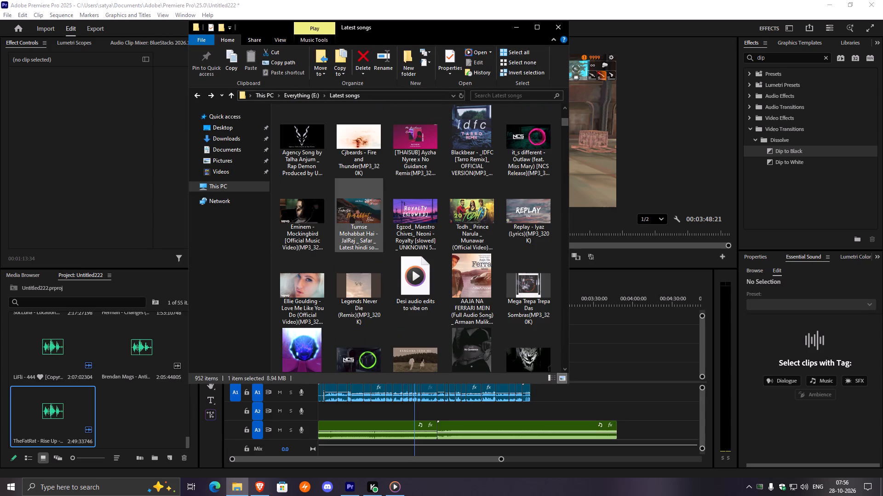
pyautogui.scroll(1, 364, 246)
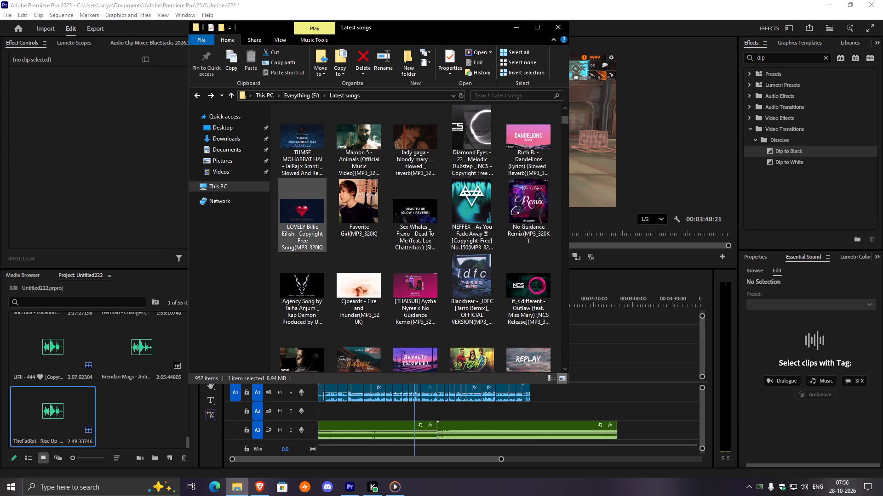
pyautogui.click(538, 24)
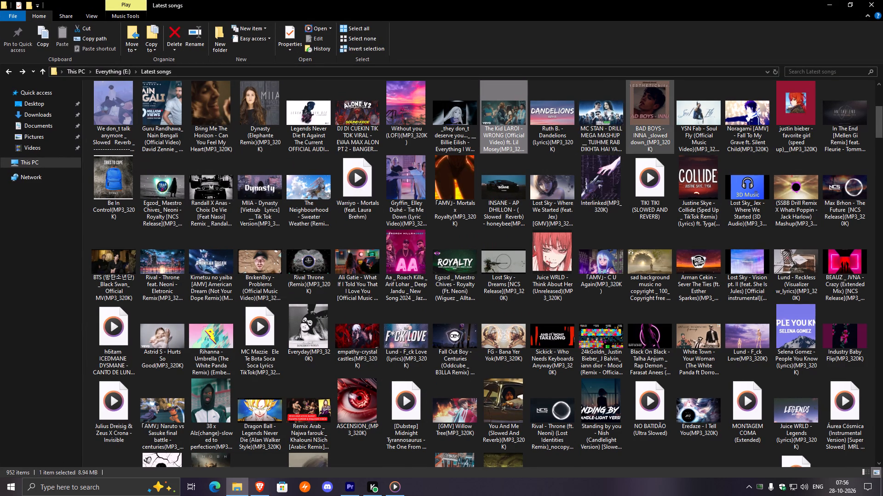
pyautogui.scroll(1, 665, 131)
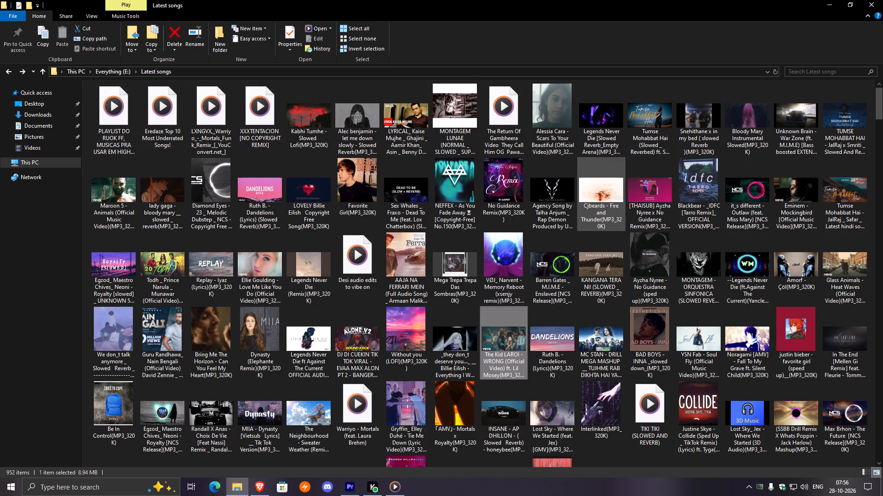
pyautogui.scroll(5, 436, 209)
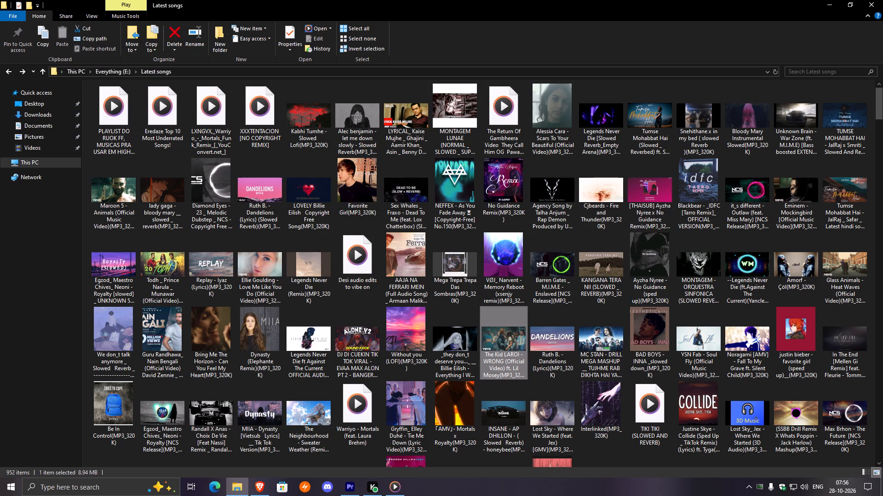
# Sort the Latest songs folder by size in ascending order.
pyautogui.rightClick(881, 178)
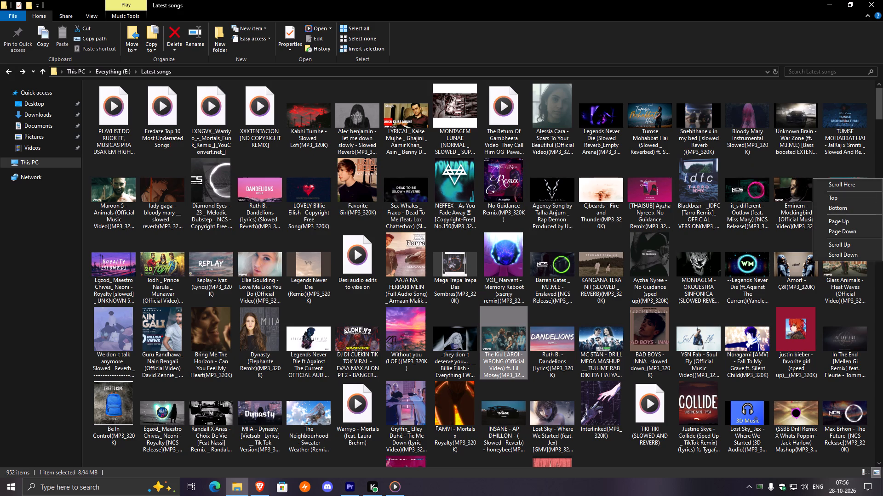
pyautogui.rightClick(814, 88)
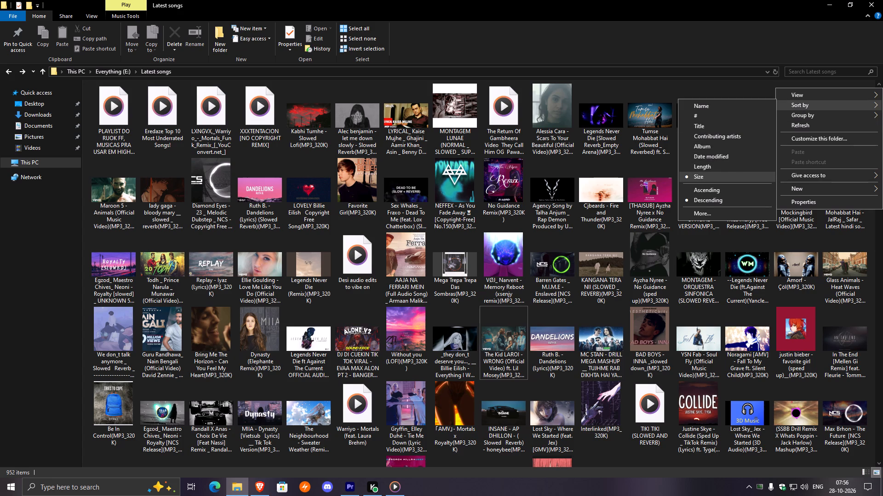
pyautogui.click(697, 175)
pyautogui.scroll(6, 455, 216)
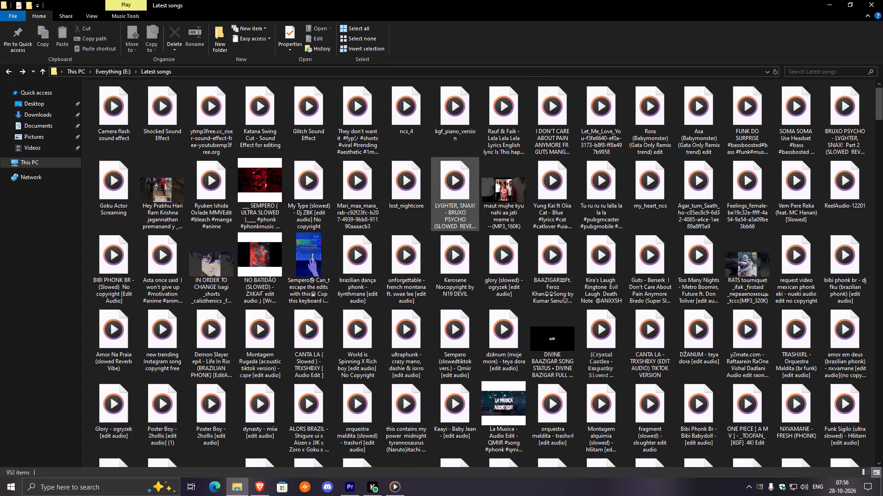
# Sort the Latest songs folder by size in descending order and find the "The Kid LAROI - WRONG" track.
pyautogui.rightClick(872, 110)
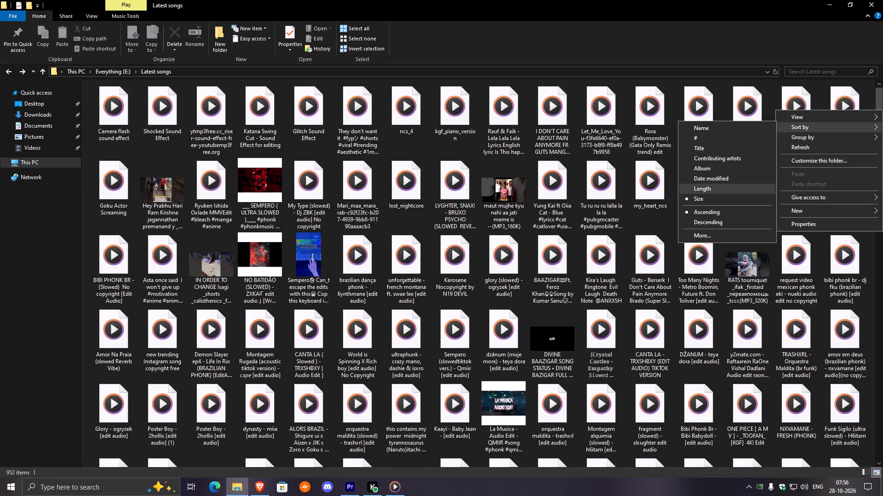
pyautogui.click(699, 197)
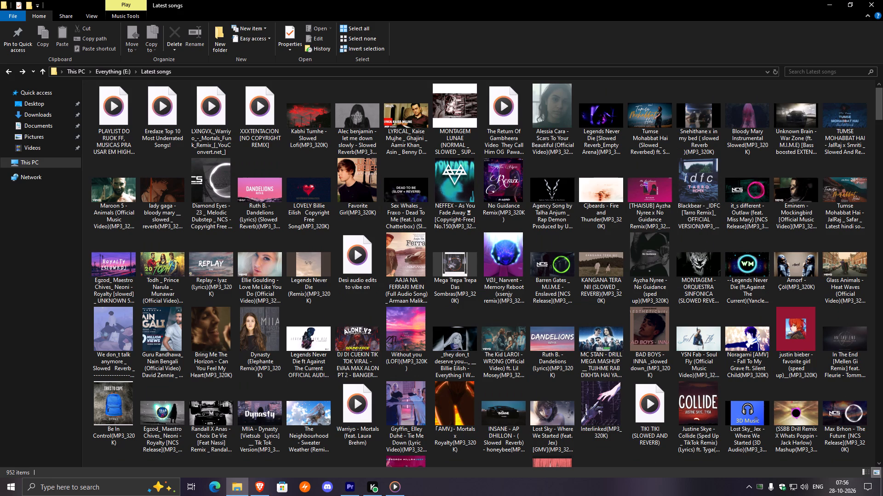
pyautogui.scroll(-2, 417, 327)
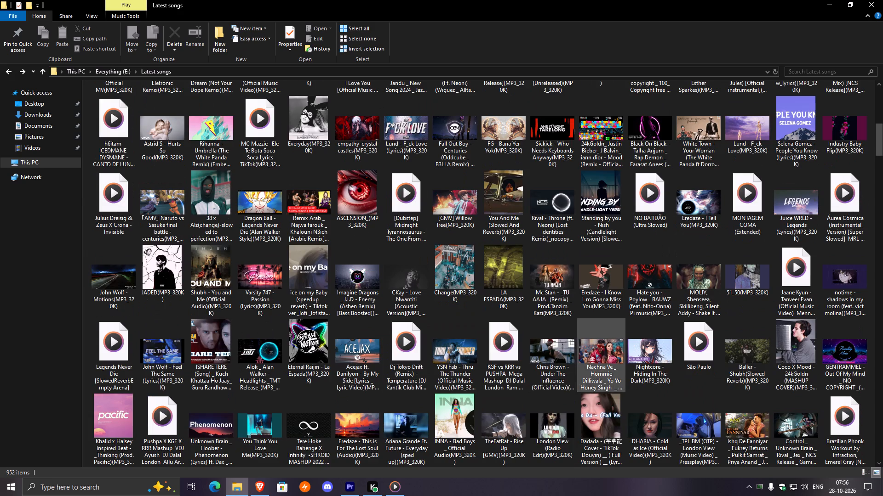
pyautogui.scroll(8, 648, 367)
pyautogui.scroll(-2, 618, 355)
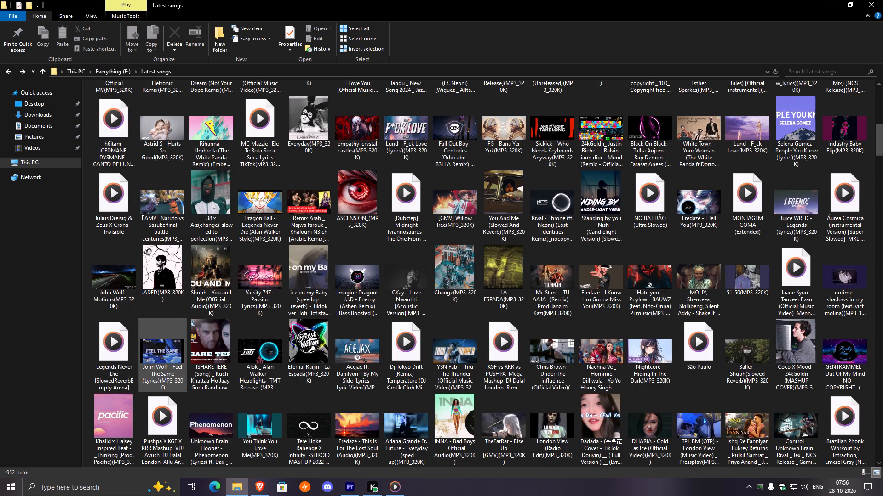
pyautogui.scroll(8, 395, 353)
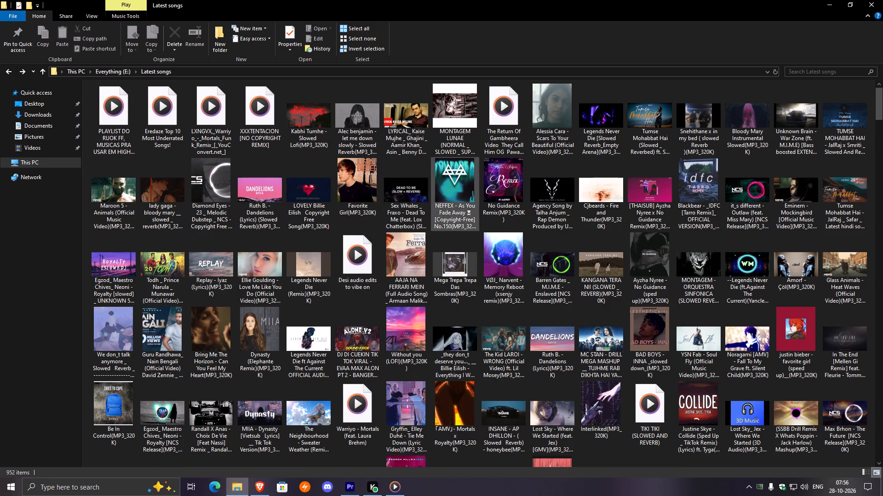
pyautogui.scroll(1, 724, 133)
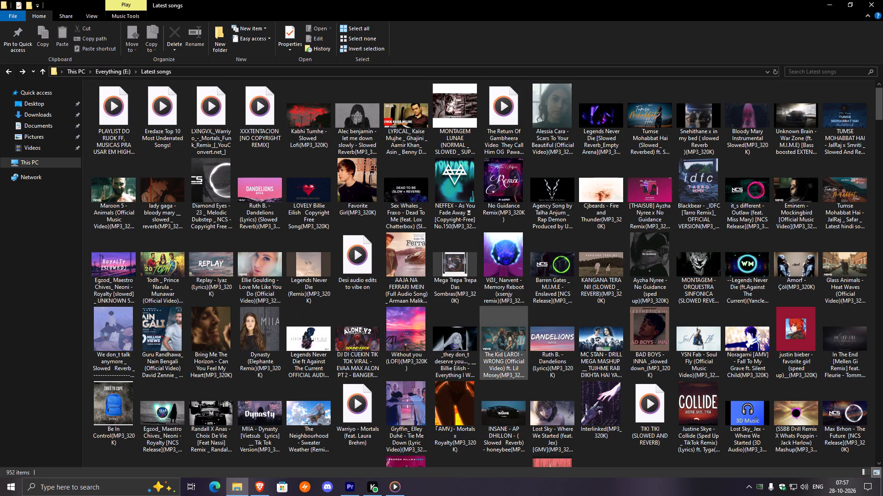
pyautogui.click(516, 338)
# Arrange the Latest songs folder over Premiere Pro and add "The Kid LAROI - WRONG" at the start of audio track A2.
pyautogui.click(354, 486)
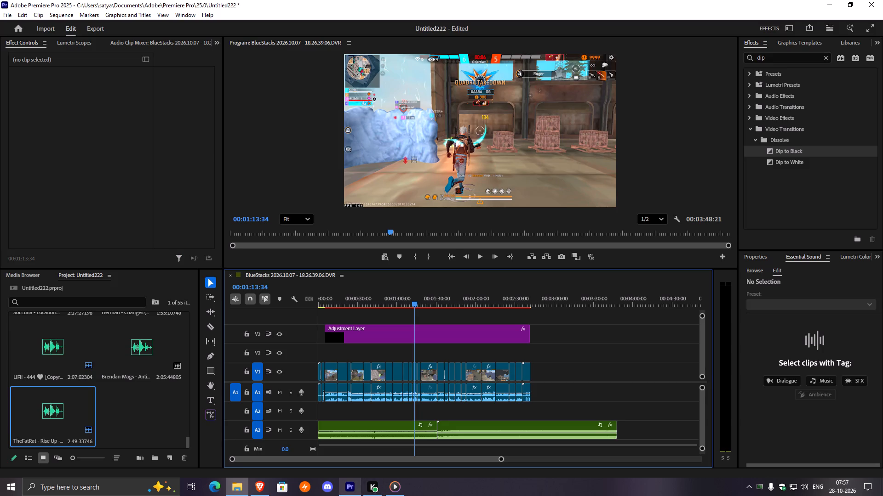
pyautogui.click(858, 0)
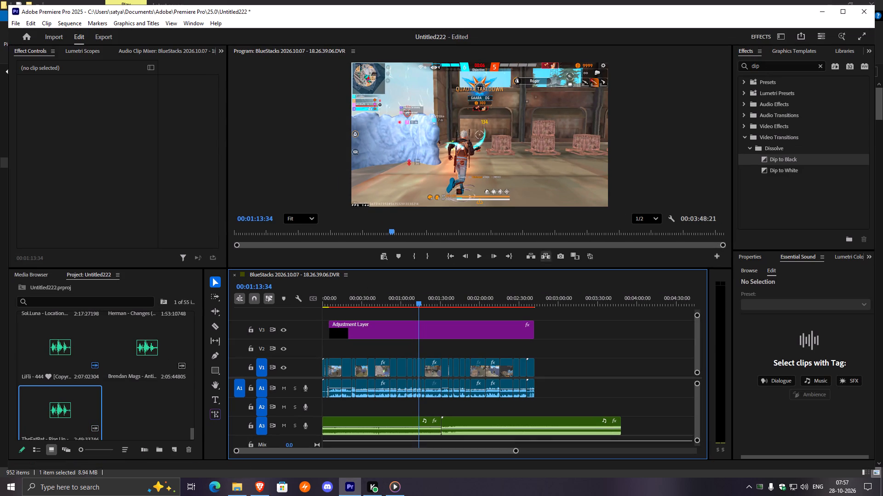
pyautogui.click(839, 18)
pyautogui.click(240, 490)
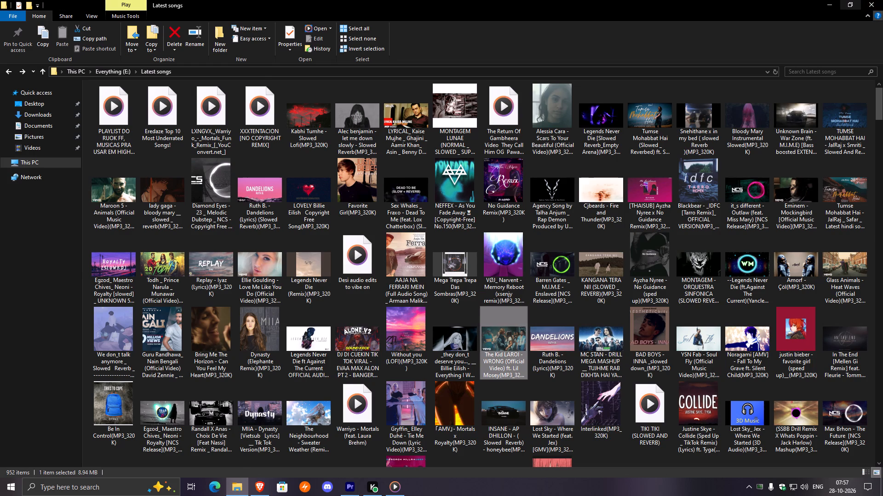
pyautogui.click(849, 0)
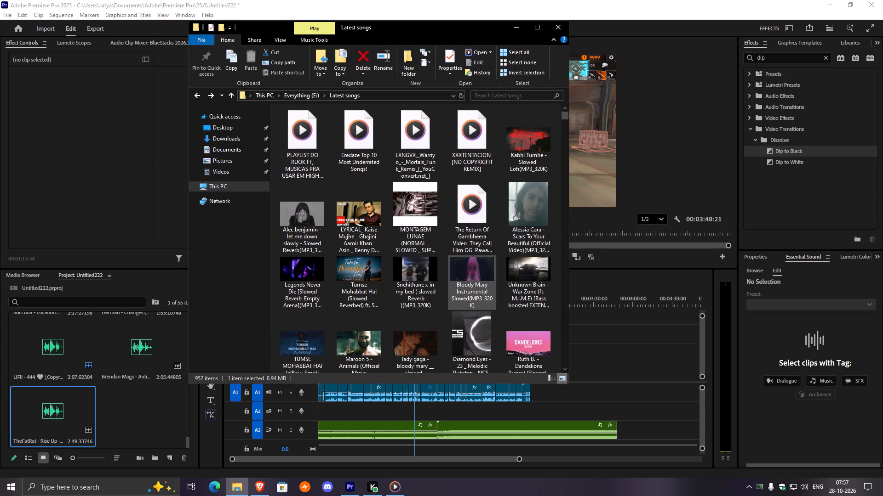
pyautogui.scroll(-2, 491, 255)
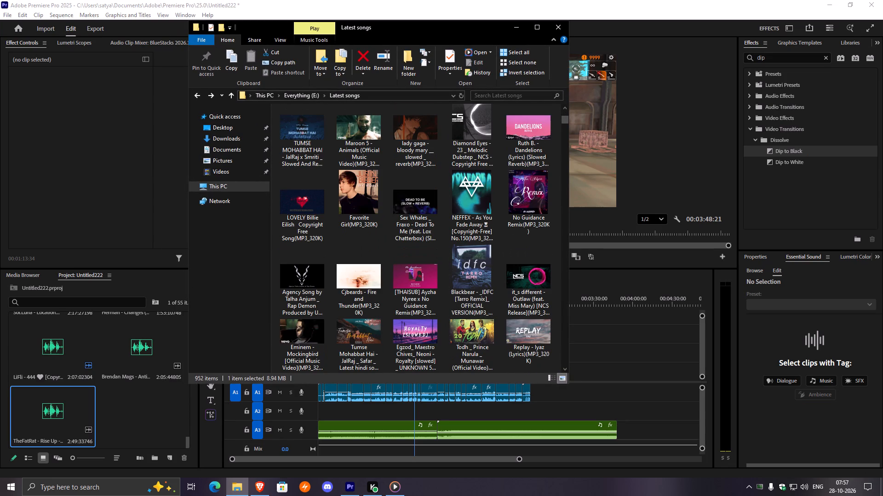
pyautogui.scroll(-1, 501, 261)
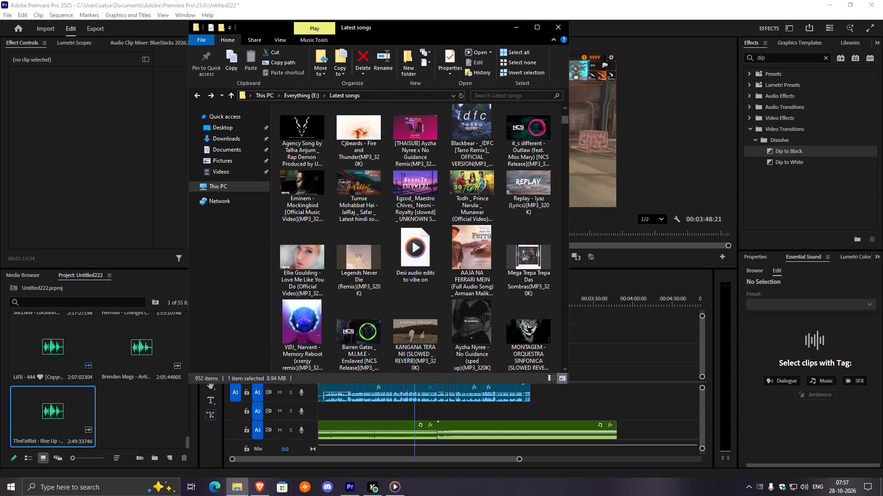
pyautogui.scroll(-2, 501, 261)
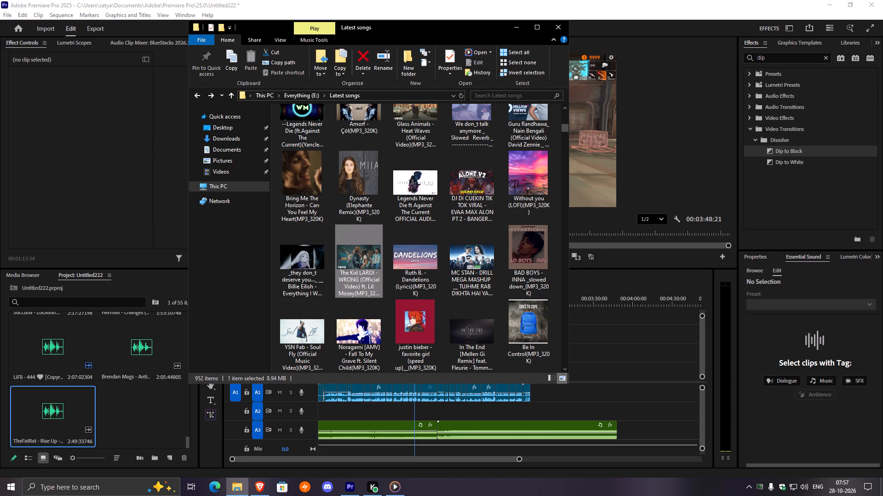
pyautogui.moveTo(361, 250); pyautogui.dragTo(310, 414)
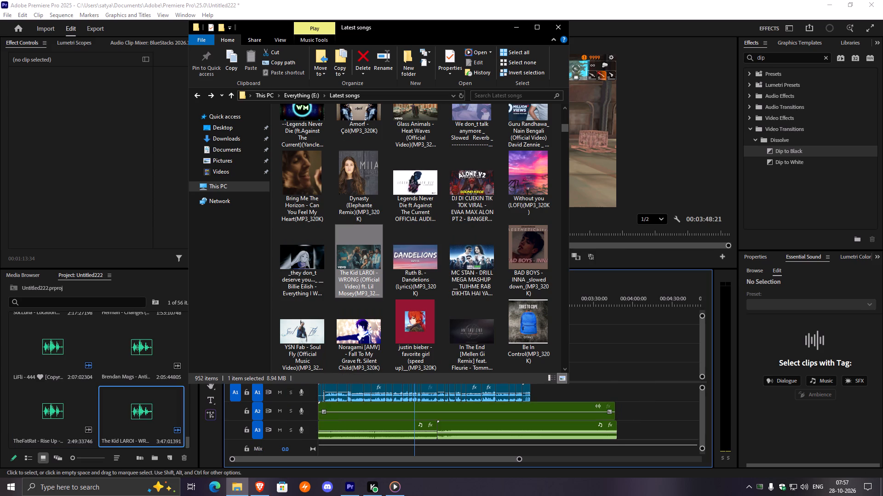
# Return the playhead to the start of the sequence and mute audio track A3.
pyautogui.click(337, 406)
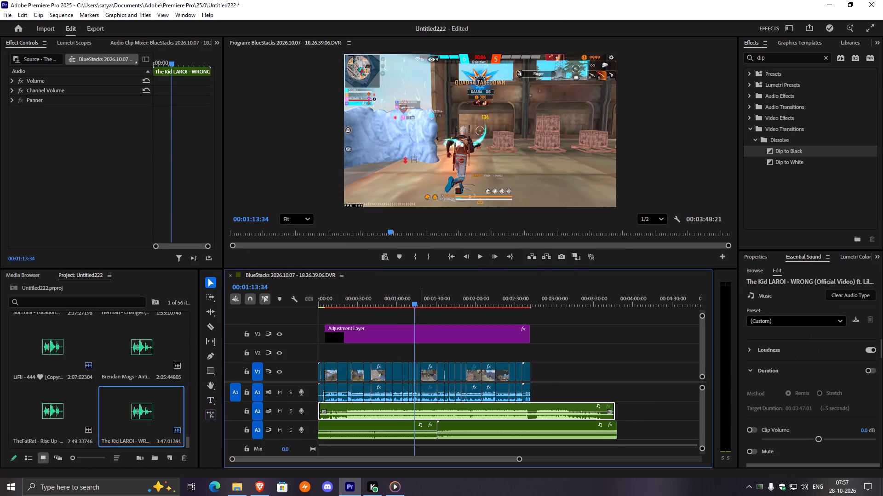
pyautogui.moveTo(418, 298); pyautogui.dragTo(281, 337)
pyautogui.click(278, 429)
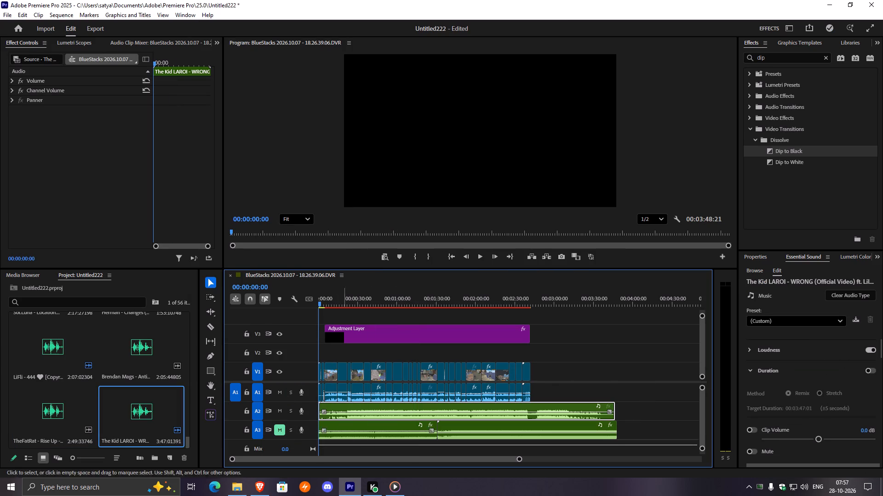
# Set the clip volume of the "The Kid LAROI - WRONG" clip on A2 to -7.4 dB.
pyautogui.click(356, 406)
pyautogui.moveTo(819, 439); pyautogui.dragTo(801, 443)
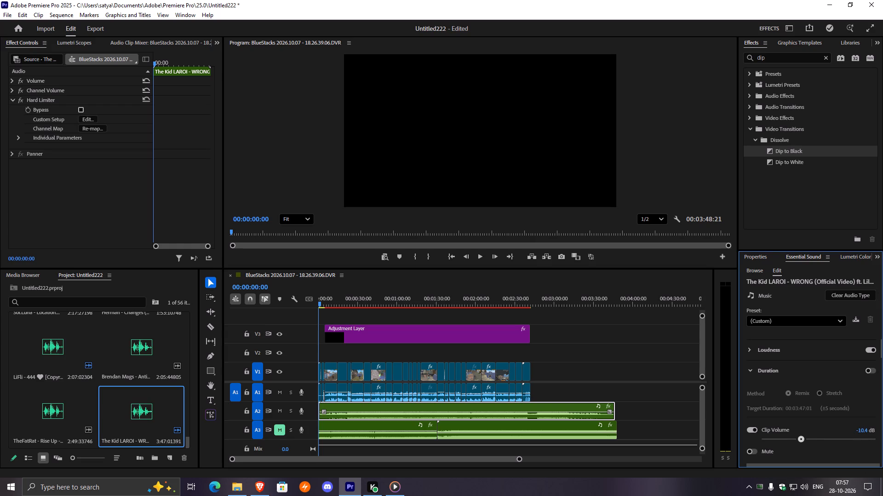
pyautogui.moveTo(801, 443); pyautogui.dragTo(806, 444)
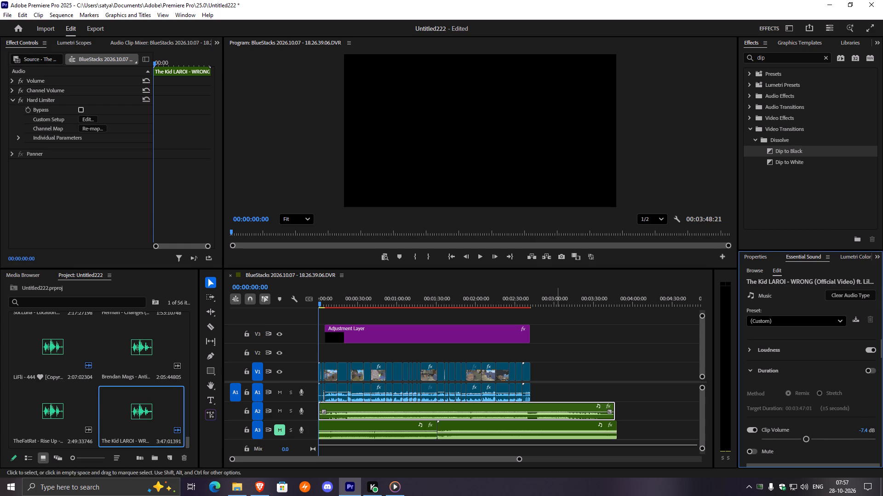
# Play the sequence from the start and trim about 8 seconds off the beginning of the WRONG clip on A2.
pyautogui.click(399, 467)
pyautogui.press('space')
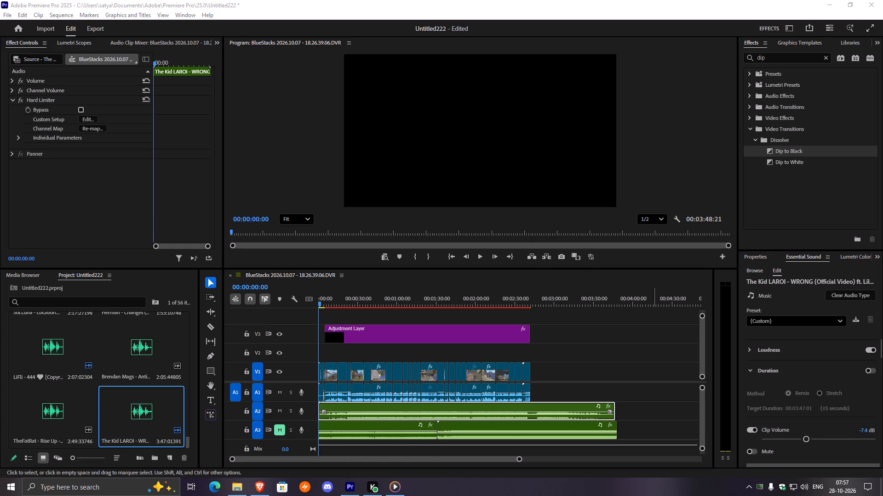
pyautogui.click(641, 258)
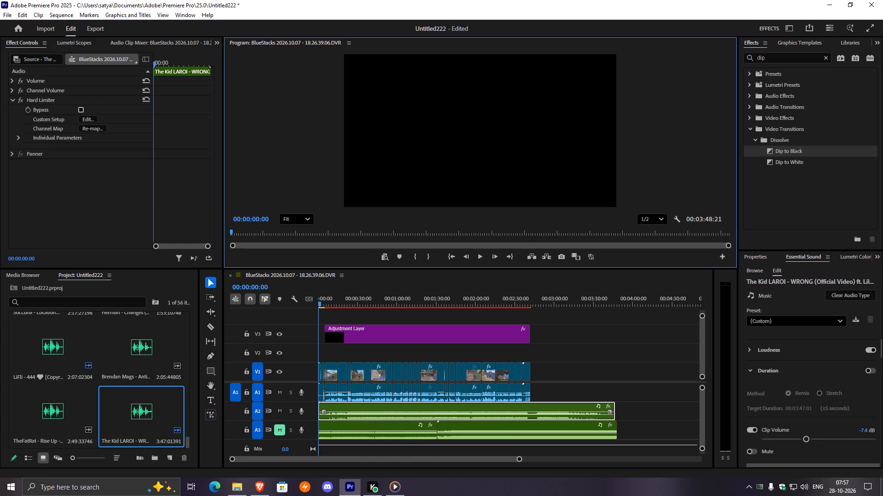
pyautogui.press('space')
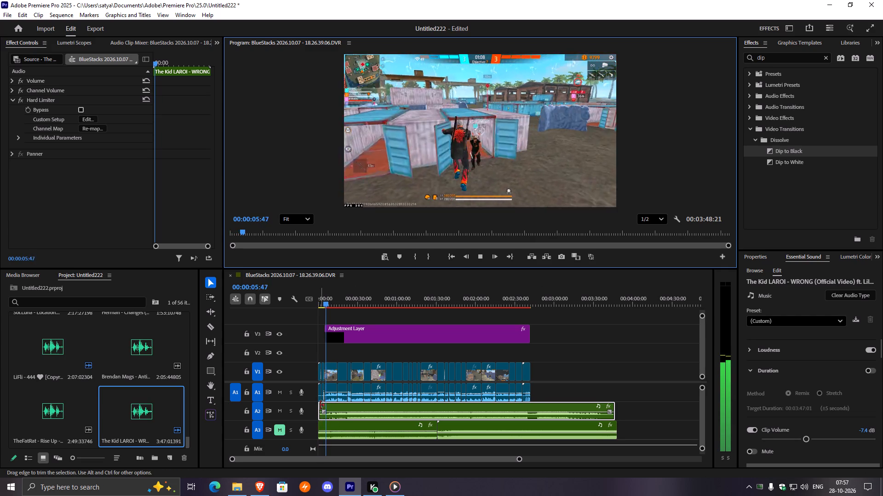
pyautogui.moveTo(320, 405); pyautogui.dragTo(334, 406)
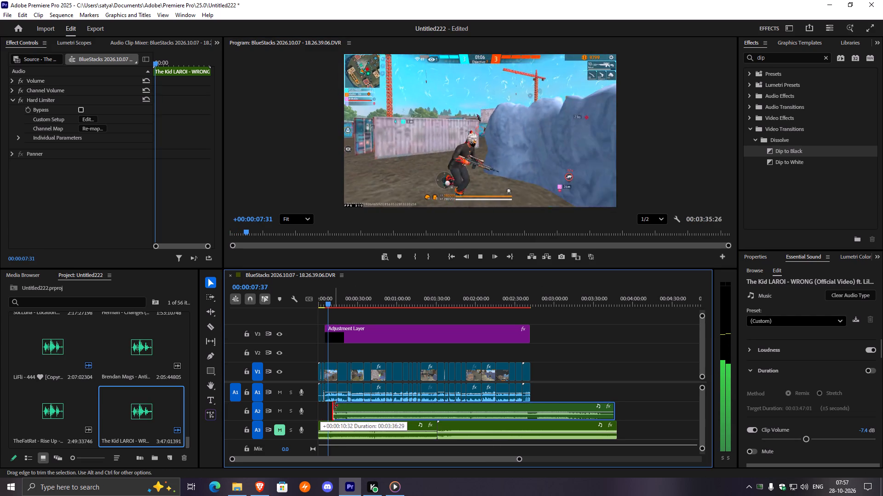
pyautogui.moveTo(334, 406); pyautogui.dragTo(330, 405)
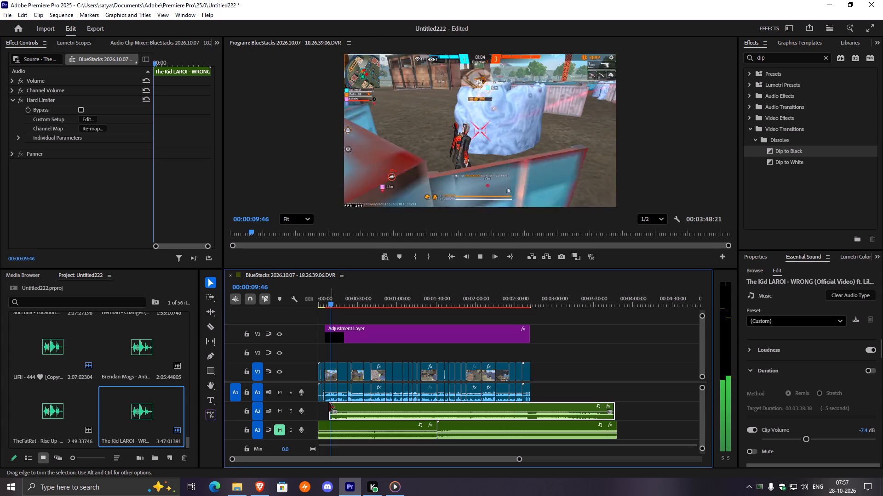
# Audition the song's intro and trim the WRONG clip's beginning further, to a clip duration of 00:03:35:35.
pyautogui.moveTo(334, 301); pyautogui.dragTo(345, 306)
pyautogui.press('space')
pyautogui.press('space')
pyautogui.press('space')
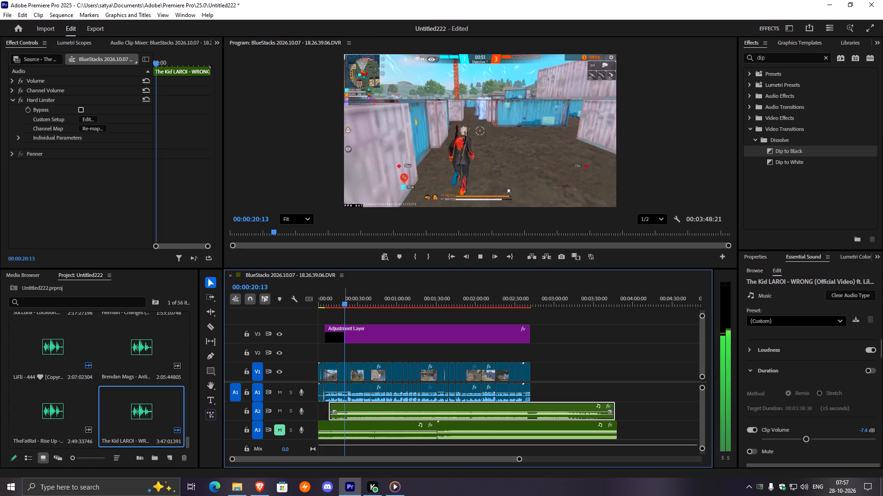
pyautogui.moveTo(345, 305); pyautogui.dragTo(335, 301)
pyautogui.press('space')
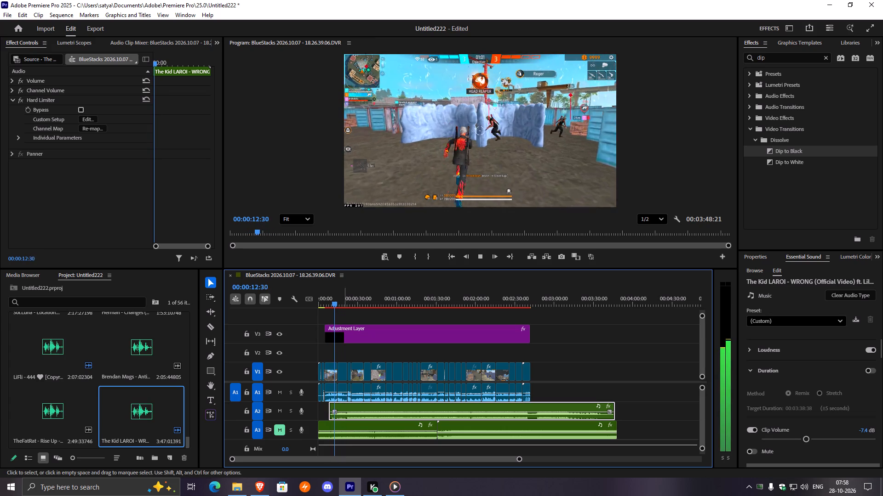
pyautogui.press('space')
pyautogui.click(335, 302)
pyautogui.press('space')
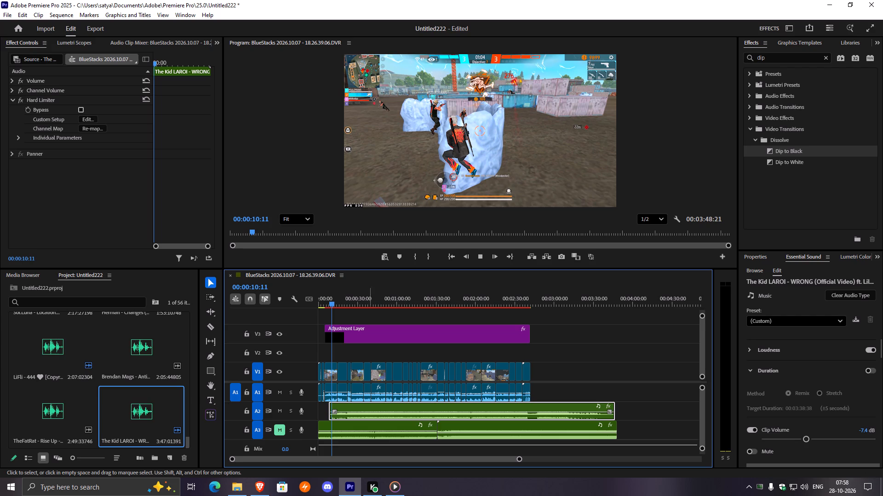
pyautogui.press('space')
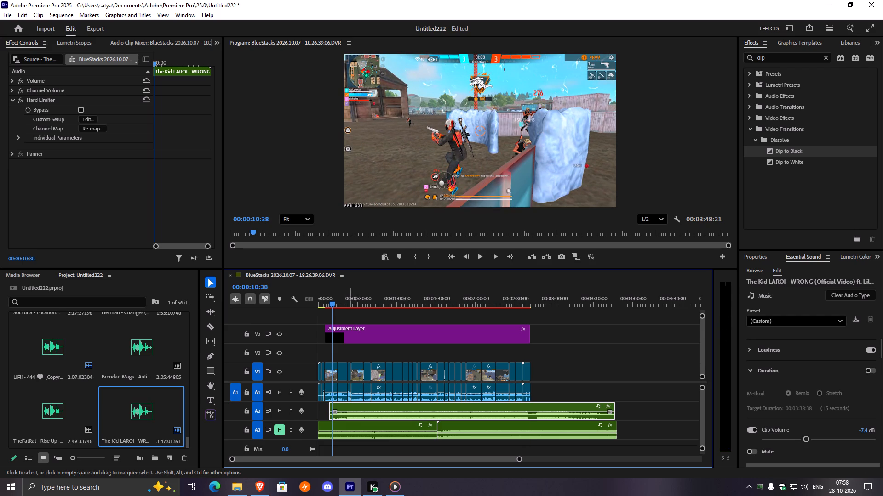
pyautogui.click(331, 406)
pyautogui.press('space')
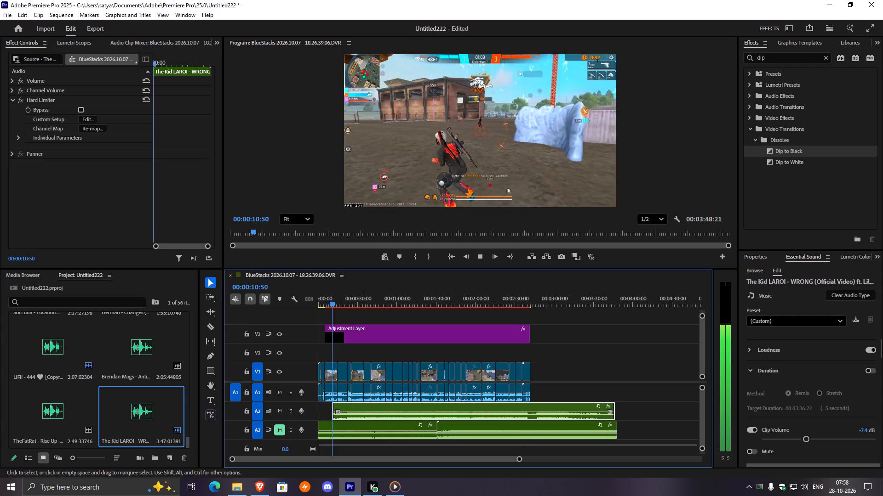
pyautogui.press('space')
pyautogui.click(333, 407)
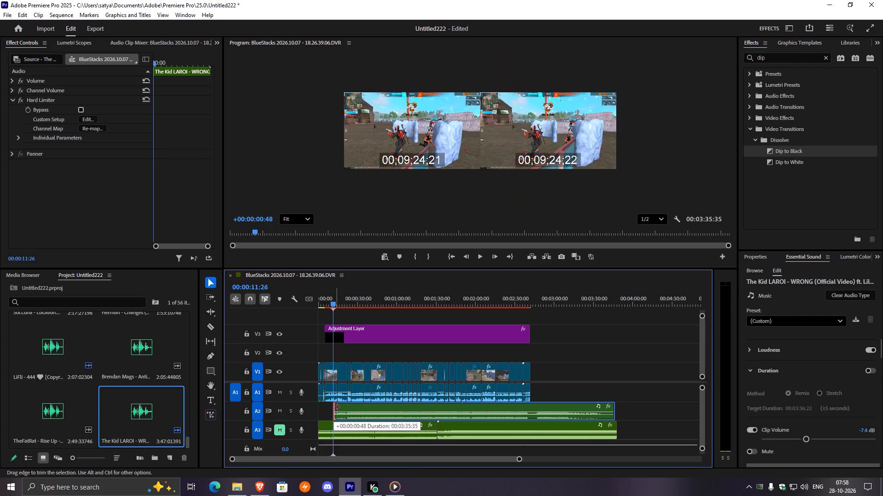
# Move the trimmed WRONG clip on A2 back to the start of the sequence.
pyautogui.press('space')
pyautogui.moveTo(358, 408); pyautogui.dragTo(304, 408)
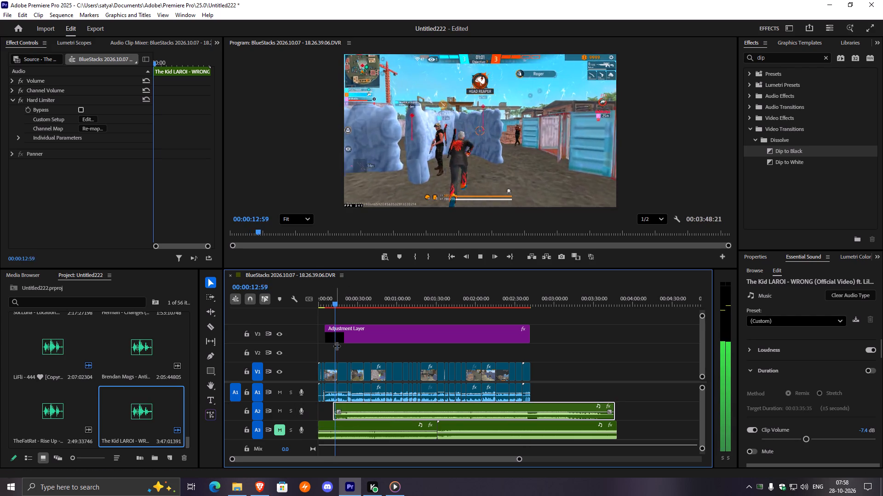
pyautogui.press('space')
pyautogui.moveTo(354, 408); pyautogui.dragTo(313, 409)
# Play the sequence from the start to check how the WRONG track fits the gameplay footage.
pyautogui.moveTo(333, 302); pyautogui.dragTo(233, 317)
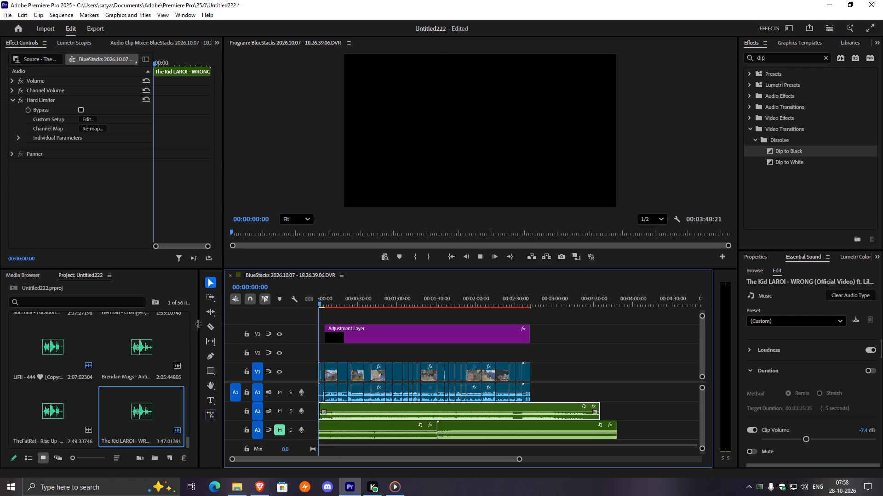
pyautogui.press('space')
# Lower the system speaker volume while the montage keeps playing.
pyautogui.click(808, 485)
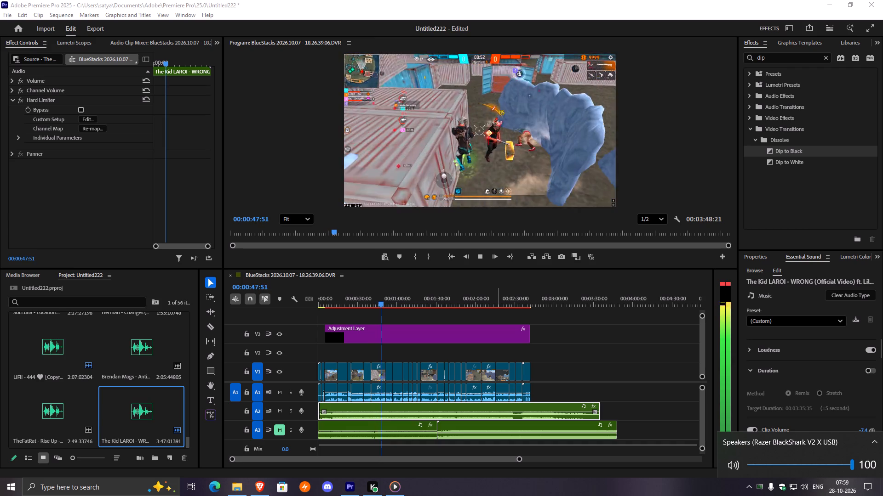
pyautogui.click(804, 489)
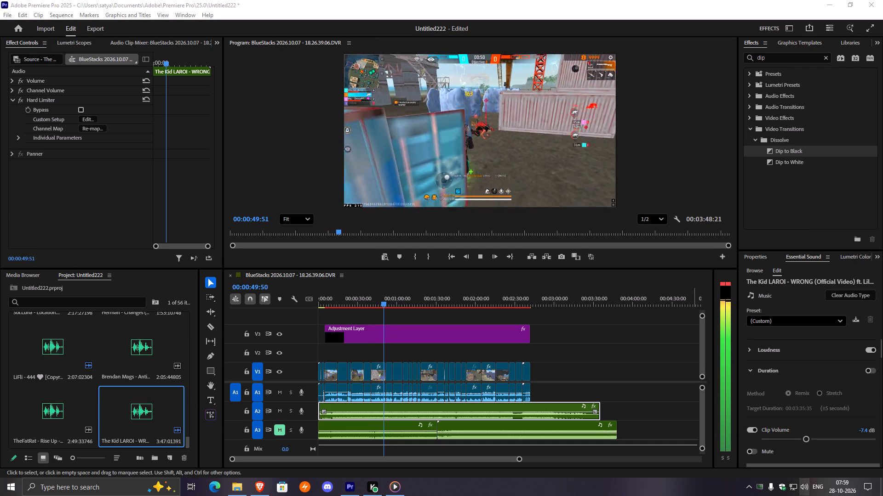
pyautogui.scroll(-1, 805, 468)
pyautogui.click(805, 488)
pyautogui.scroll(-20, 806, 472)
pyautogui.scroll(-3, 806, 472)
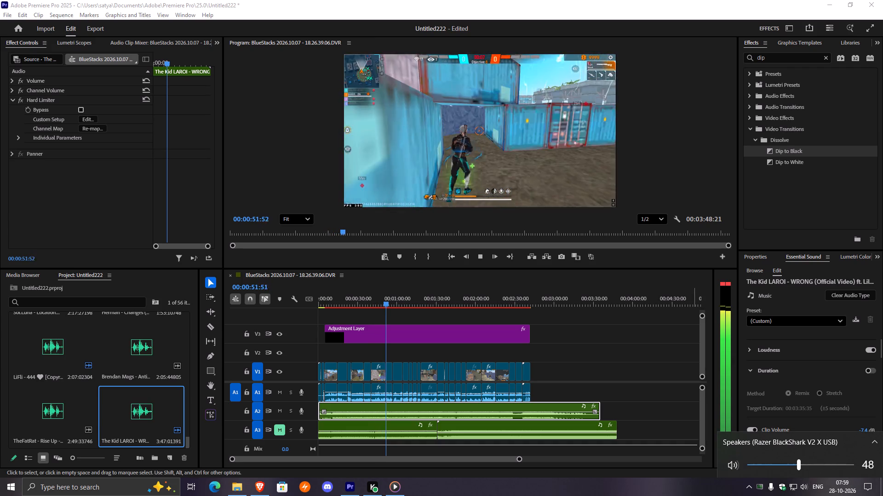
pyautogui.scroll(1, 801, 468)
pyautogui.click(564, 495)
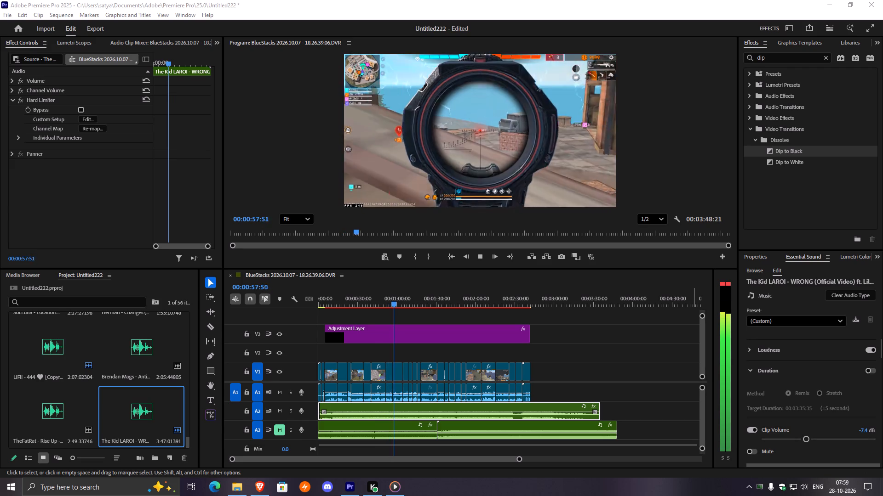
# Lower the WRONG music clip's volume on A2 to -10.1 dB while the montage plays.
pyautogui.click(802, 492)
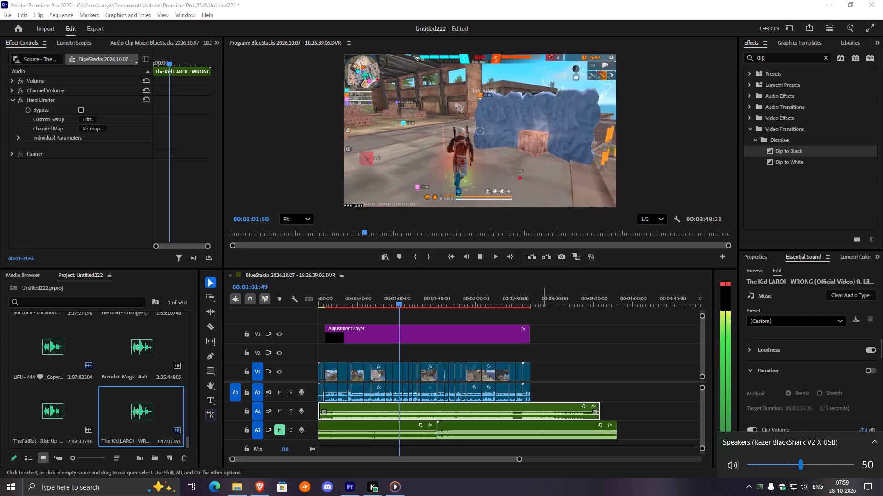
pyautogui.click(426, 410)
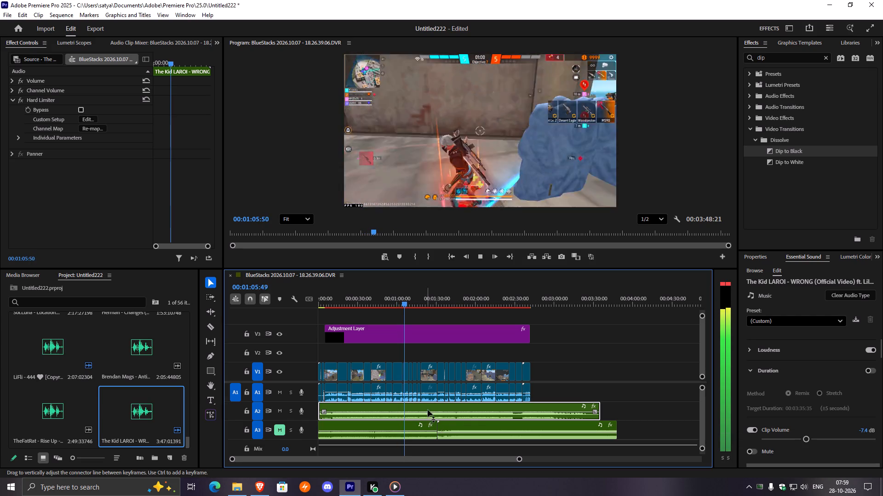
pyautogui.moveTo(806, 436); pyautogui.dragTo(802, 440)
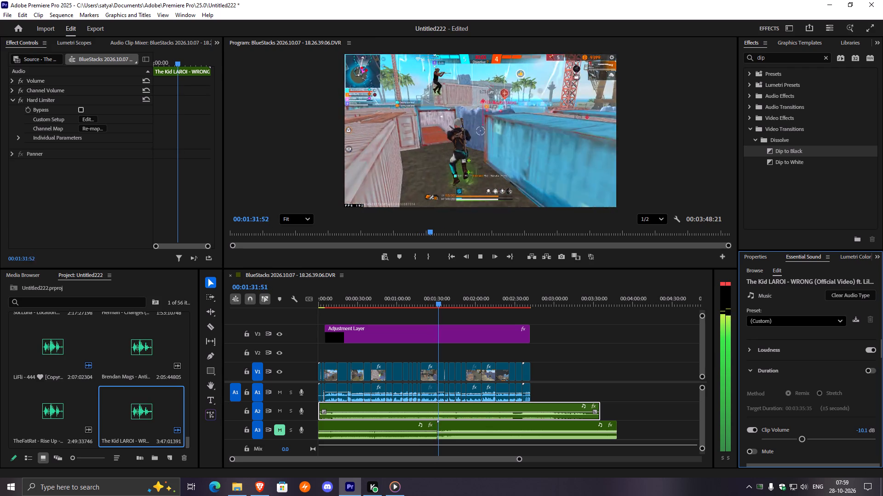
# Apply a Dip to Black transition at the start of the V1 clip near 00:01:31 and play across it.
pyautogui.click(441, 300)
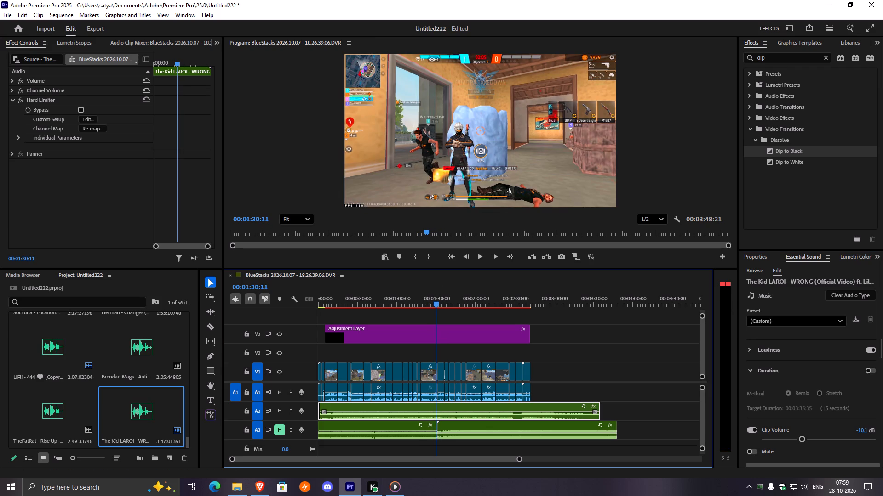
pyautogui.moveTo(518, 461); pyautogui.dragTo(435, 459)
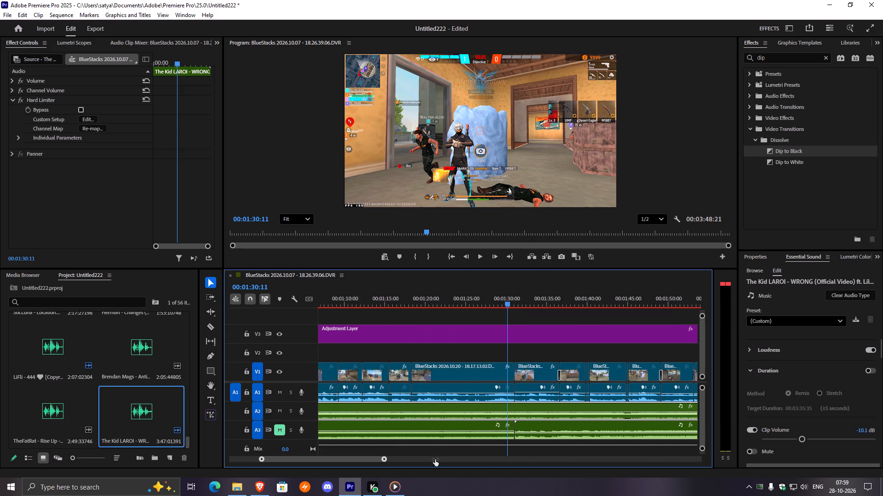
pyautogui.moveTo(435, 459); pyautogui.dragTo(434, 459)
pyautogui.moveTo(783, 150); pyautogui.dragTo(518, 367)
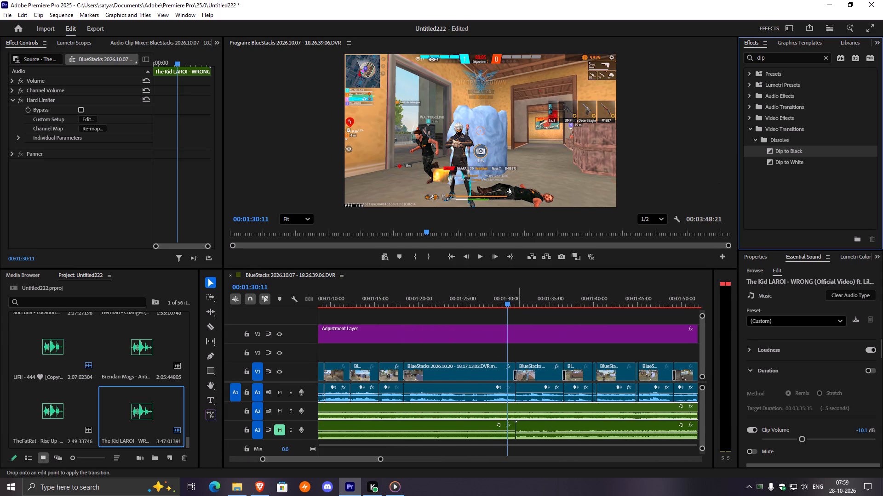
pyautogui.press('space')
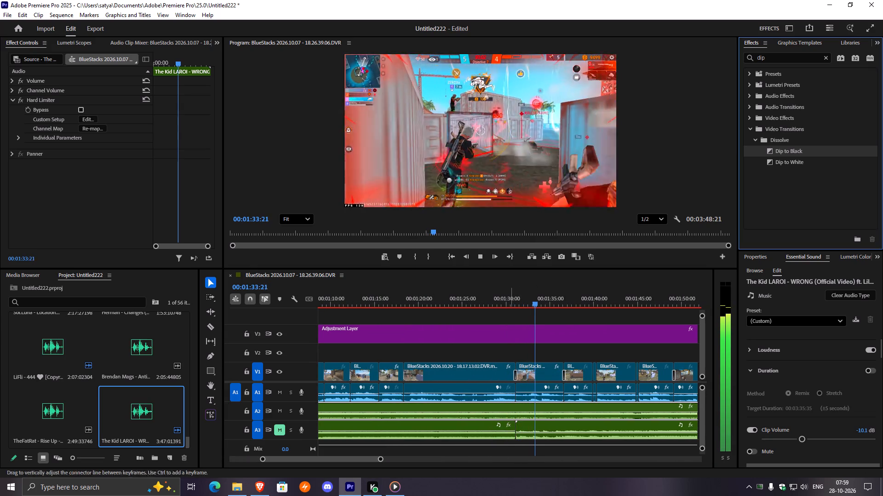
# Apply a Dip to Black transition at the V1 cut just after 00:01:15.
pyautogui.moveTo(553, 301); pyautogui.dragTo(378, 327)
pyautogui.press('space')
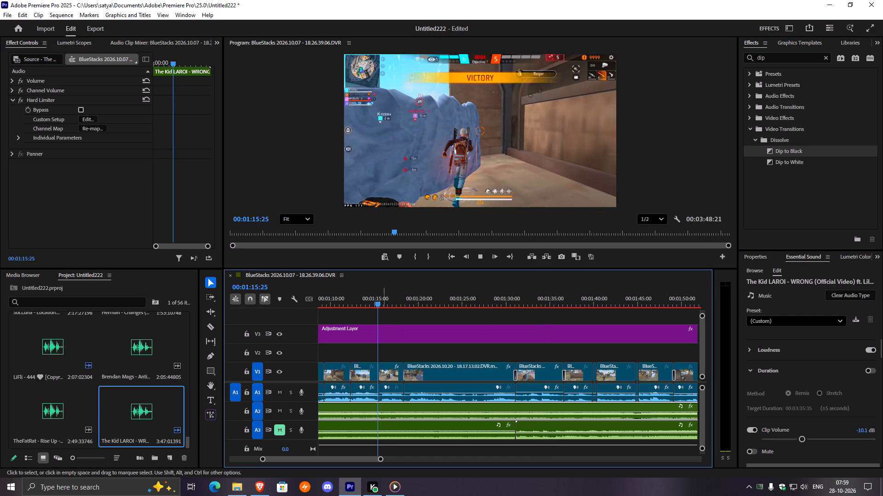
pyautogui.press('space')
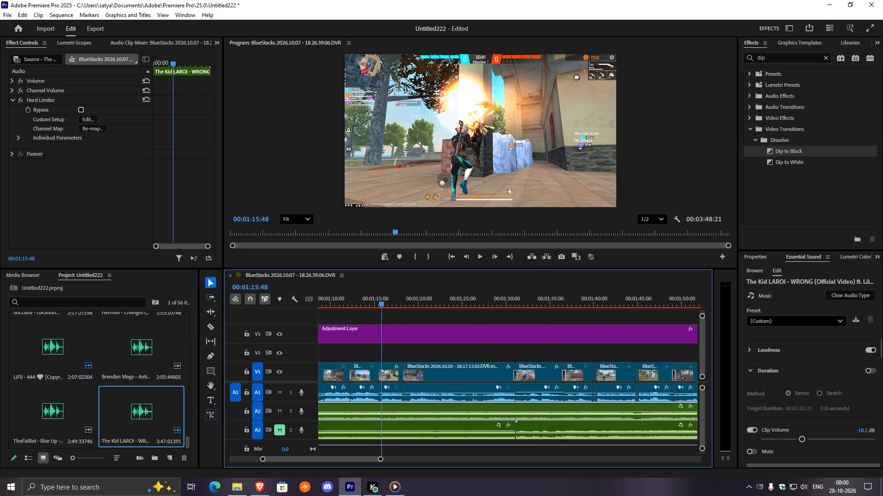
pyautogui.moveTo(773, 149); pyautogui.dragTo(379, 371)
# Play the montage from about 00:01:15 to about 00:02:01 to check the new transitions and the music level.
pyautogui.click(376, 303)
pyautogui.press('space')
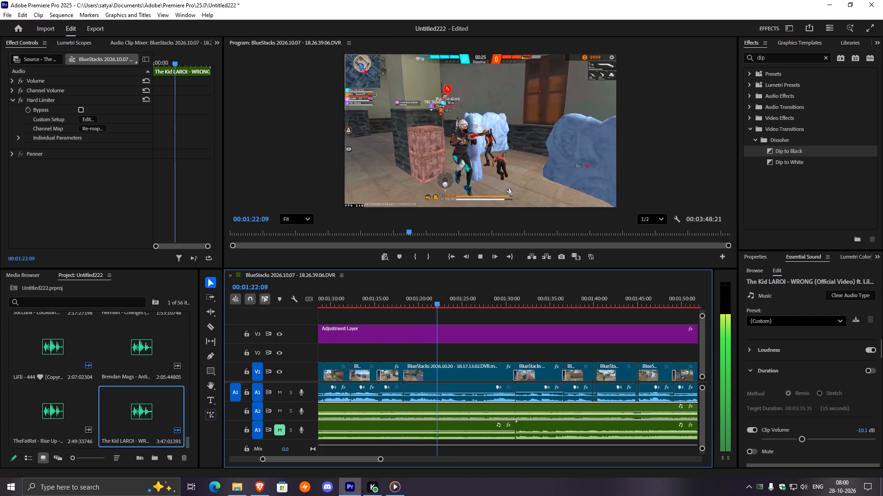
pyautogui.moveTo(379, 458); pyautogui.dragTo(445, 461)
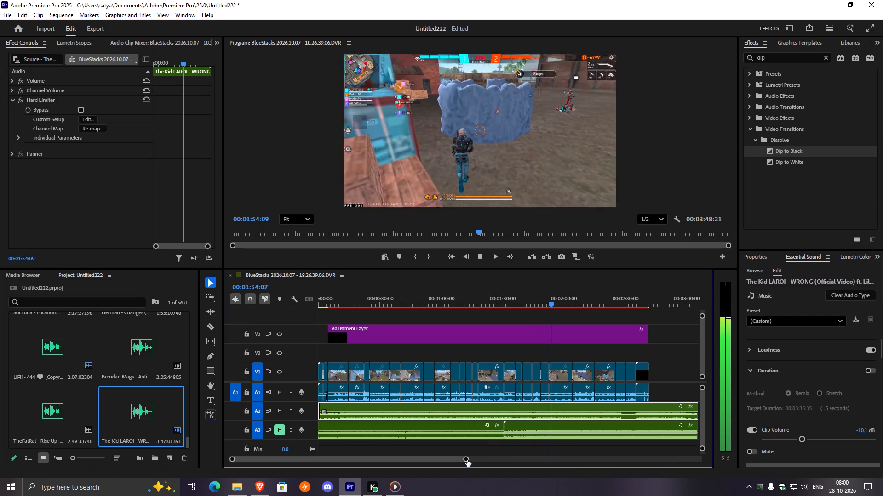
pyautogui.moveTo(467, 459); pyautogui.dragTo(501, 462)
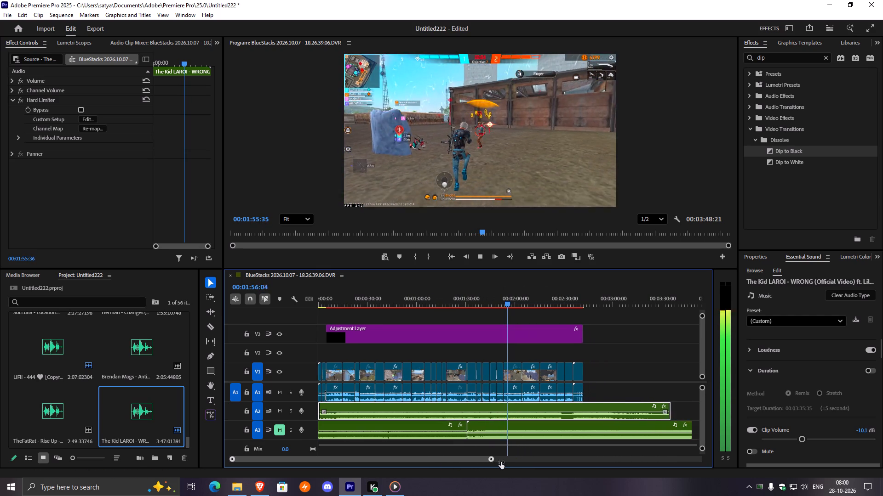
pyautogui.moveTo(501, 462); pyautogui.dragTo(512, 461)
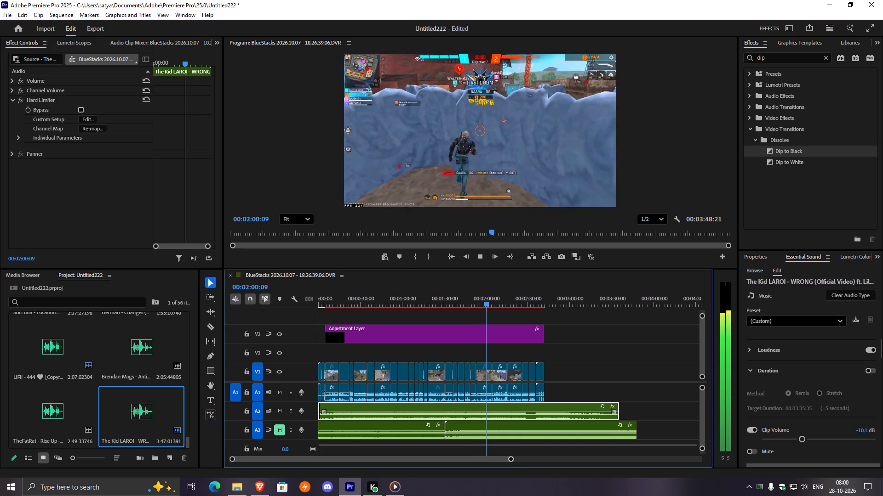
pyautogui.press('space')
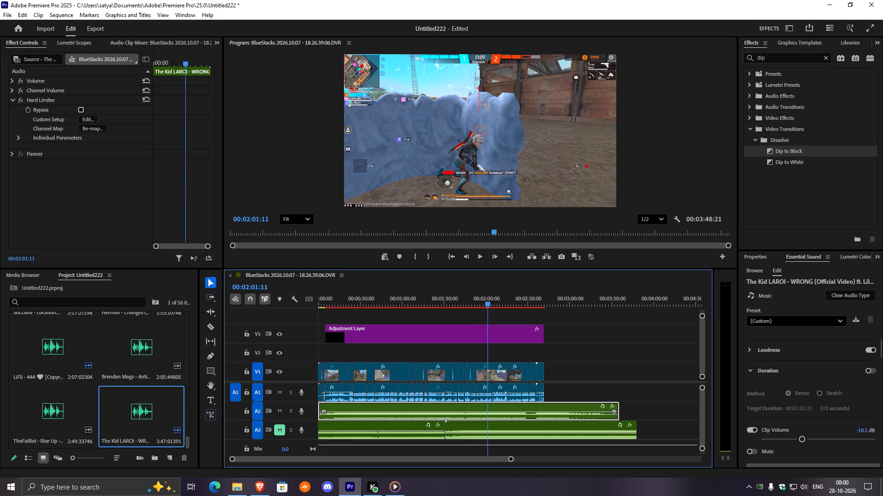
# Open the Latest songs folder and audition Dandelions, Soul Fly and the Noragami AMV song Fall To My Grave.
pyautogui.click(231, 490)
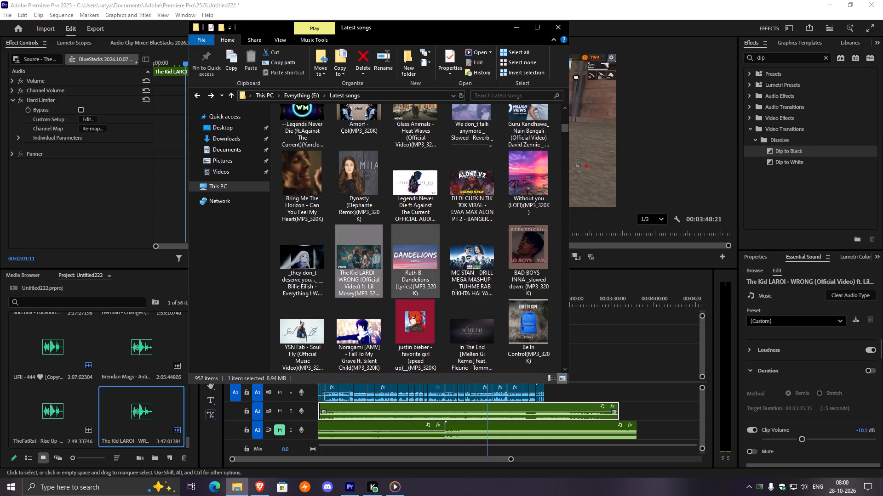
pyautogui.doubleClick(418, 270)
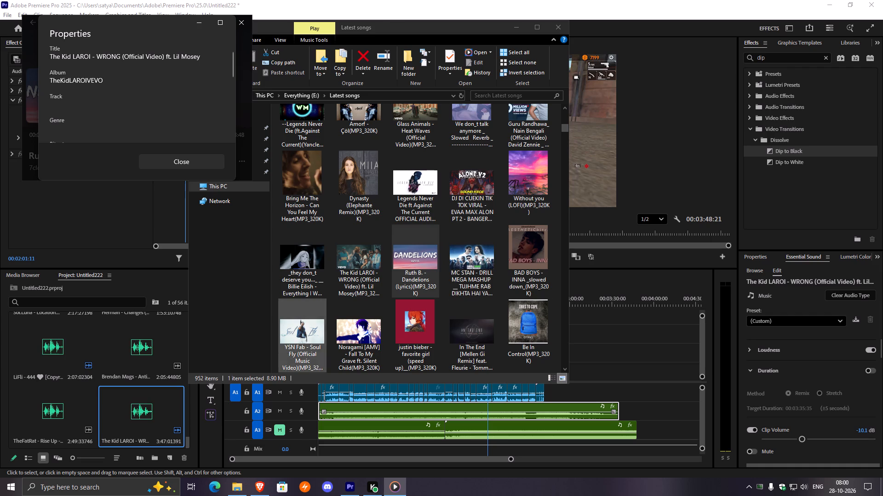
pyautogui.doubleClick(300, 338)
pyautogui.doubleClick(350, 325)
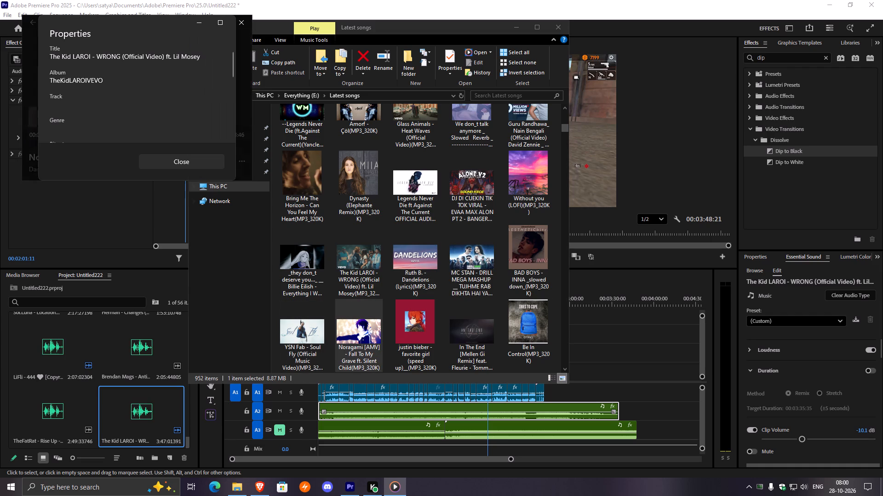
pyautogui.click(161, 156)
pyautogui.click(94, 135)
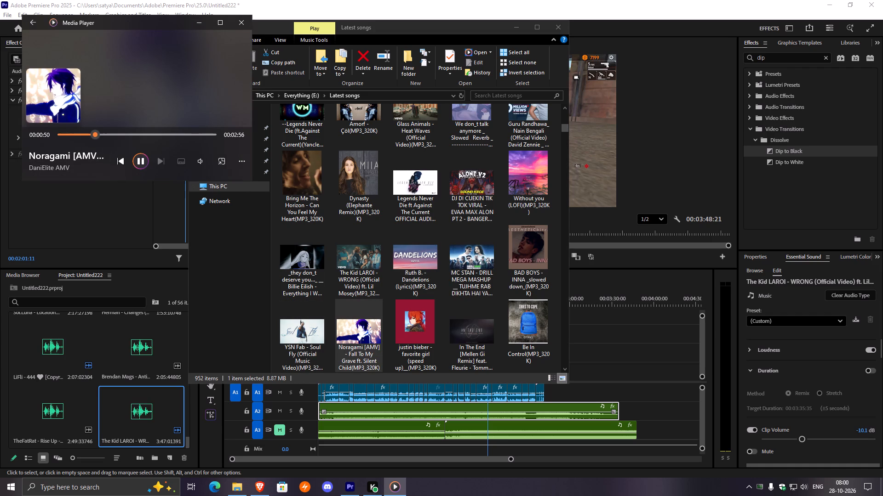
# Audition favorite girl (speed up), In The End [Mellen Gi Remix] and Be In Control, sampling different points of each.
pyautogui.doubleClick(410, 323)
pyautogui.click(89, 144)
pyautogui.click(107, 134)
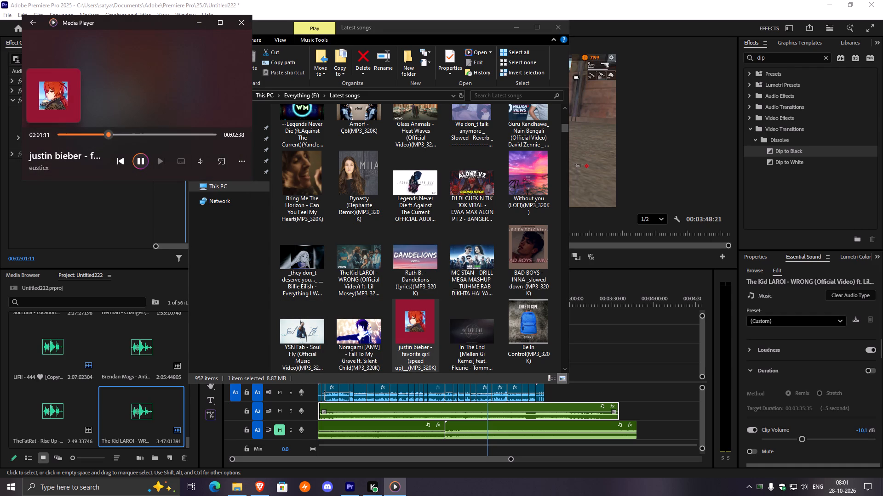
pyautogui.doubleClick(461, 314)
pyautogui.click(132, 135)
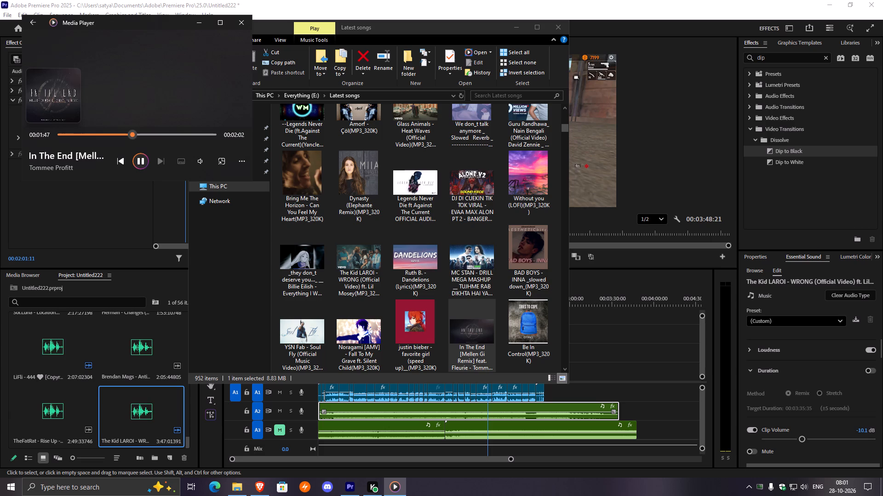
pyautogui.click(95, 129)
pyautogui.click(155, 136)
pyautogui.doubleClick(532, 319)
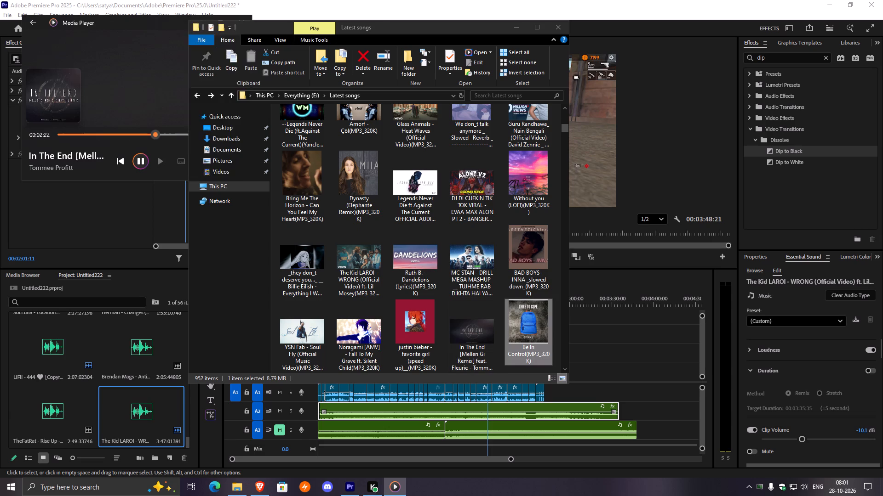
pyautogui.click(89, 133)
pyautogui.click(131, 132)
# Find the Sweater Weather remix further down the song folder and sample it at several points.
pyautogui.scroll(-1, 359, 258)
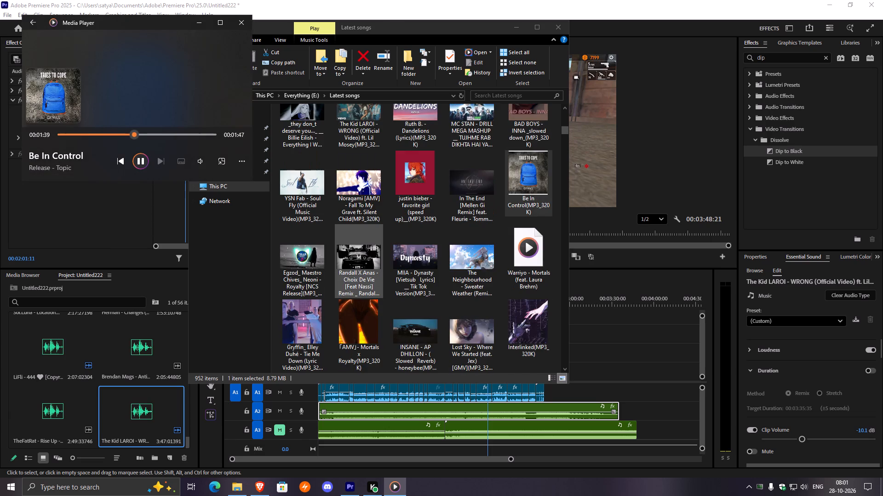
pyautogui.scroll(-1, 359, 258)
pyautogui.scroll(1, 360, 258)
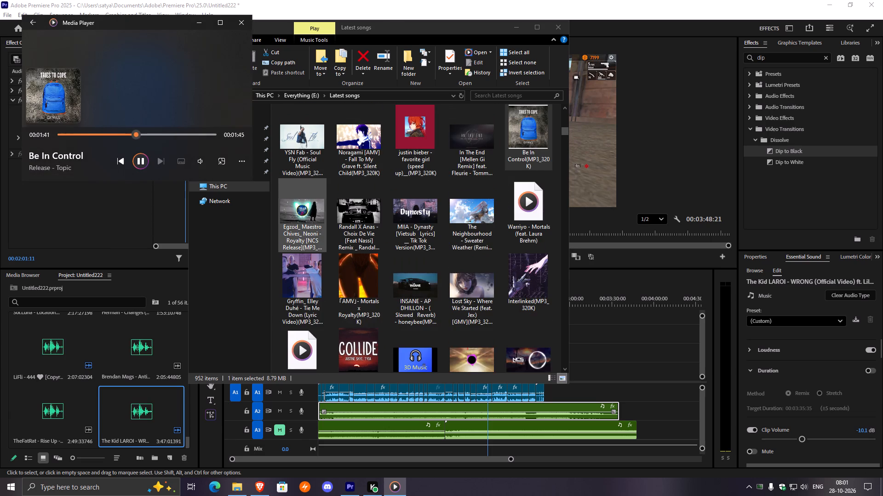
pyautogui.doubleClick(483, 211)
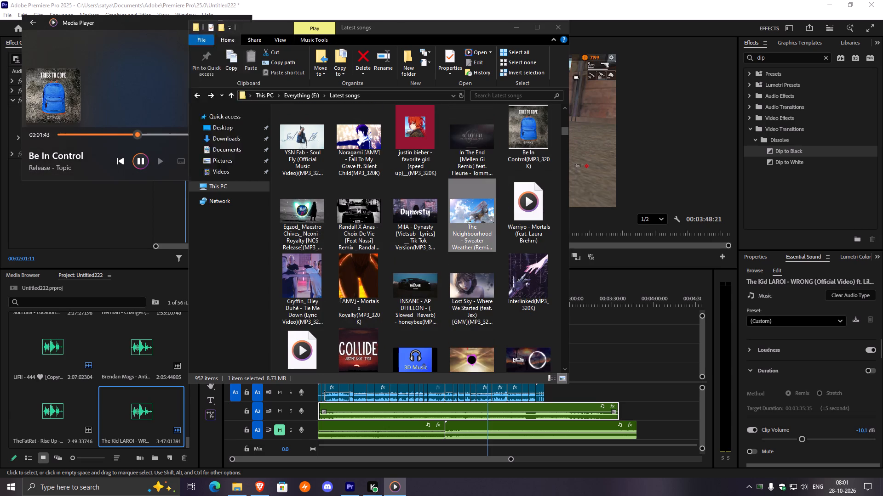
pyautogui.click(96, 138)
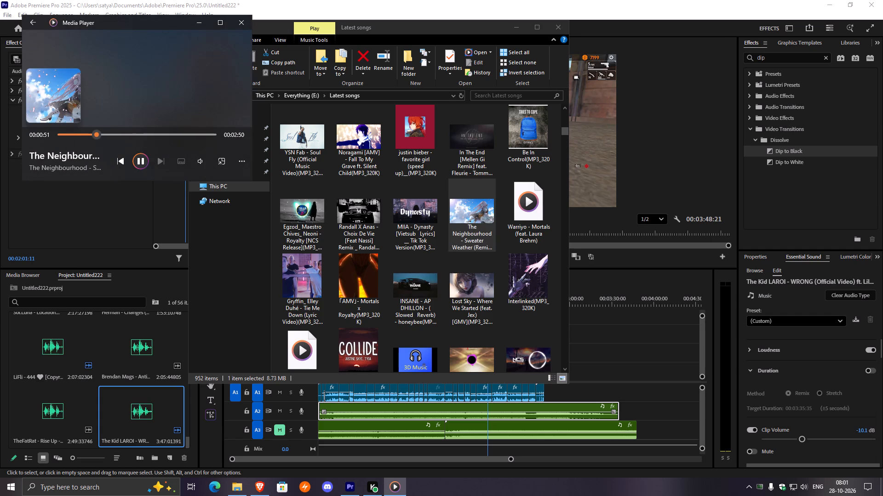
pyautogui.moveTo(91, 136); pyautogui.dragTo(4, 137)
pyautogui.click(115, 135)
pyautogui.click(154, 137)
pyautogui.click(186, 135)
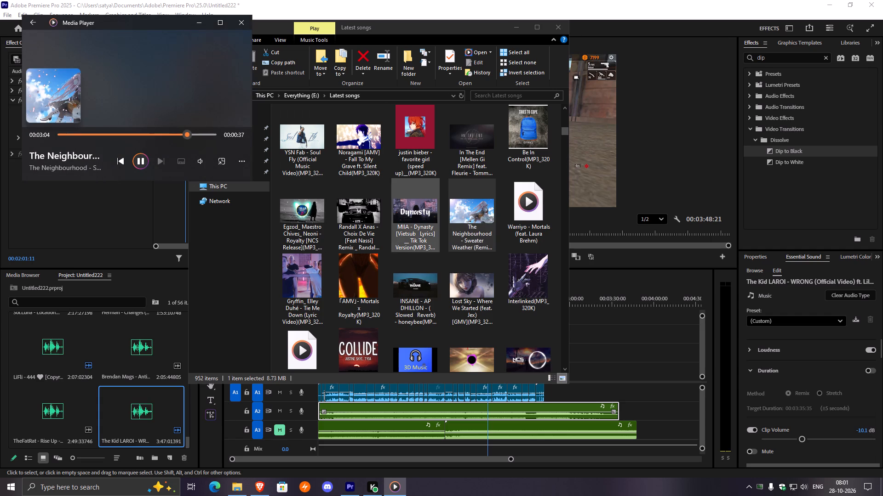
# Audition Tie Me Down, Mortals x Royalty, INSANE and Lost Sky's Where We Started from the song folder.
pyautogui.doubleClick(292, 278)
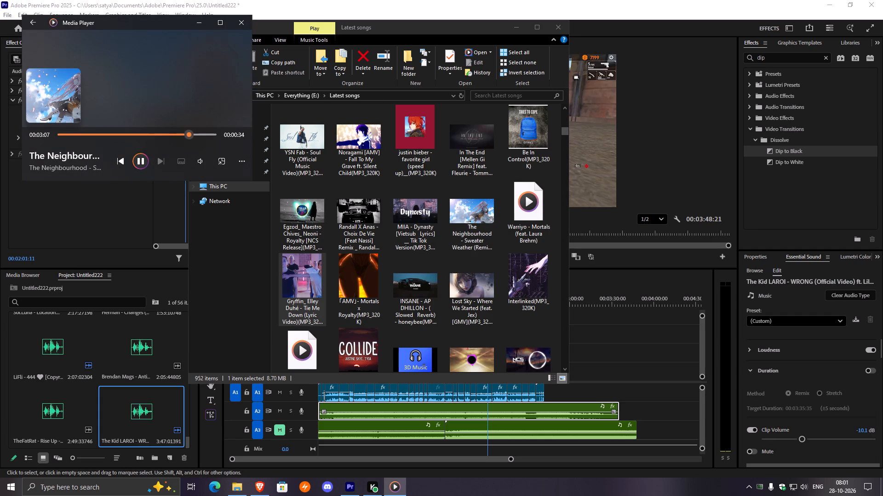
pyautogui.click(89, 131)
pyautogui.click(123, 136)
pyautogui.doubleClick(351, 287)
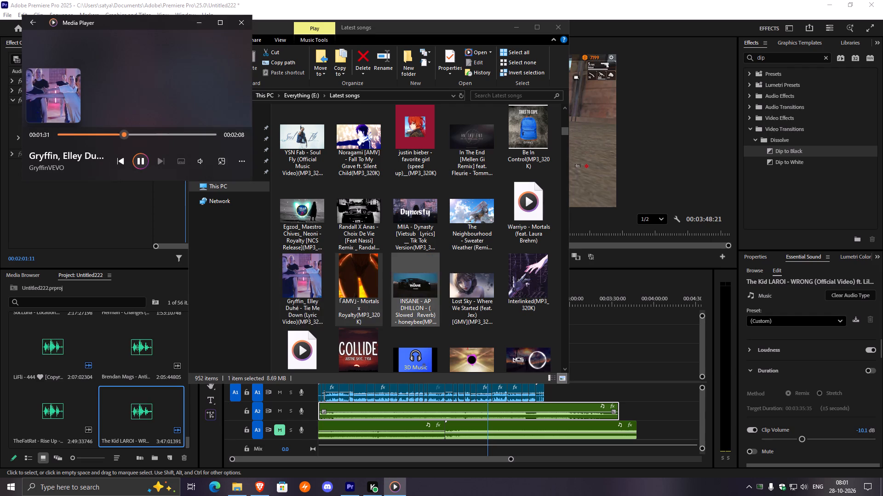
pyautogui.doubleClick(415, 281)
pyautogui.doubleClick(466, 274)
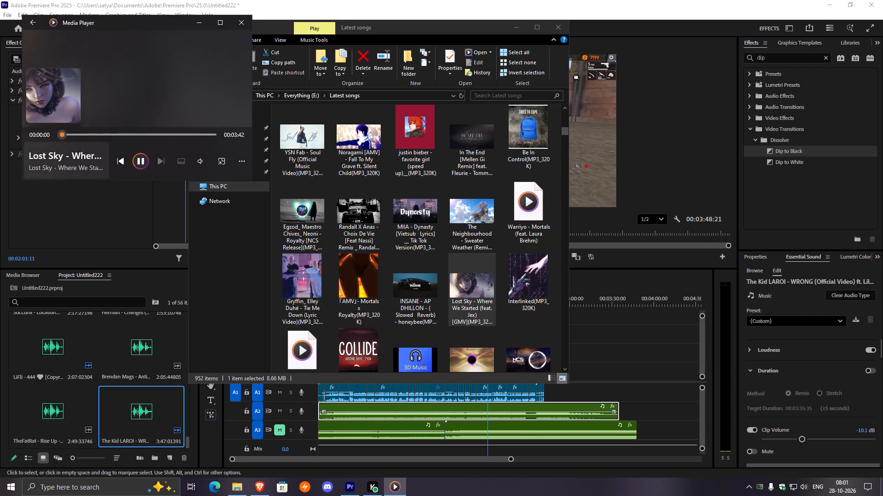
pyautogui.click(86, 127)
pyautogui.click(109, 134)
pyautogui.click(139, 137)
# Audition Interlinked, restarting it once and sampling its early, middle and late sections.
pyautogui.doubleClick(518, 278)
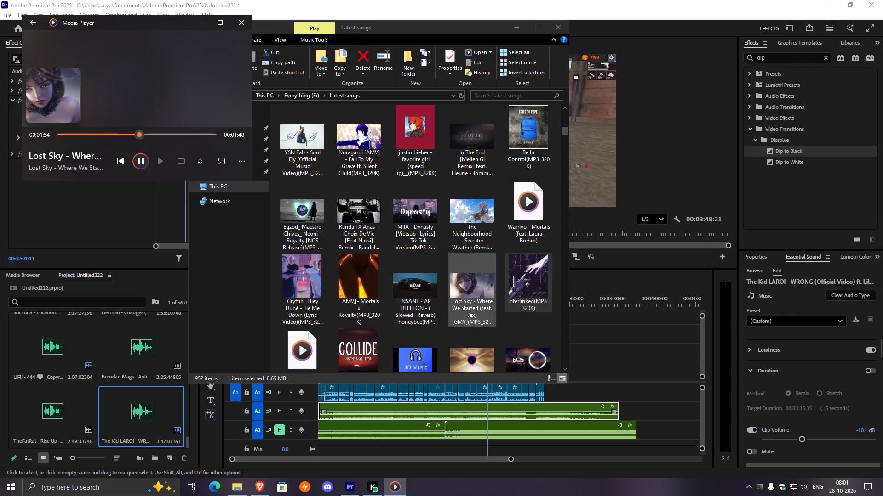
pyautogui.click(107, 140)
pyautogui.click(317, 337)
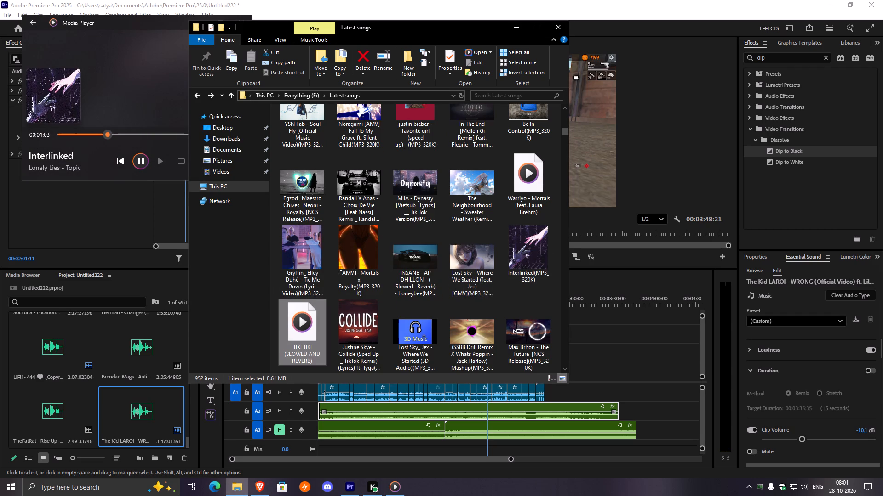
pyautogui.doubleClick(517, 250)
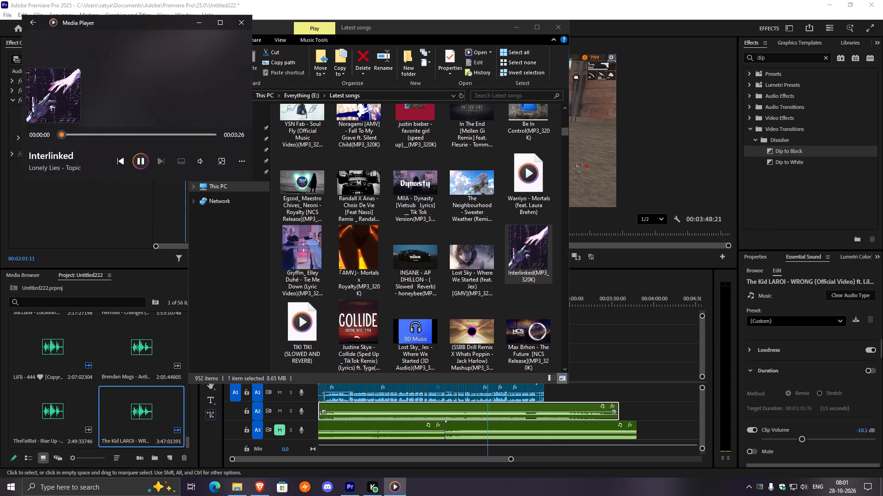
pyautogui.click(86, 138)
pyautogui.click(127, 136)
pyautogui.click(172, 136)
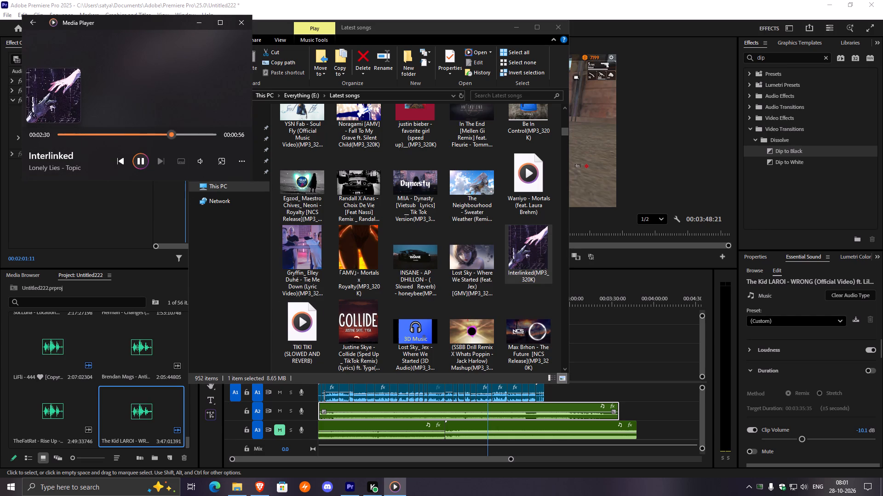
# Audition TIKI TIKI, Collide, Where We Started (3D Audio), the SSBB Drill Remix mashup and Rival's Throne feat. Neoni, sampling further into Throne.
pyautogui.scroll(-1, 385, 254)
pyautogui.scroll(1, 326, 236)
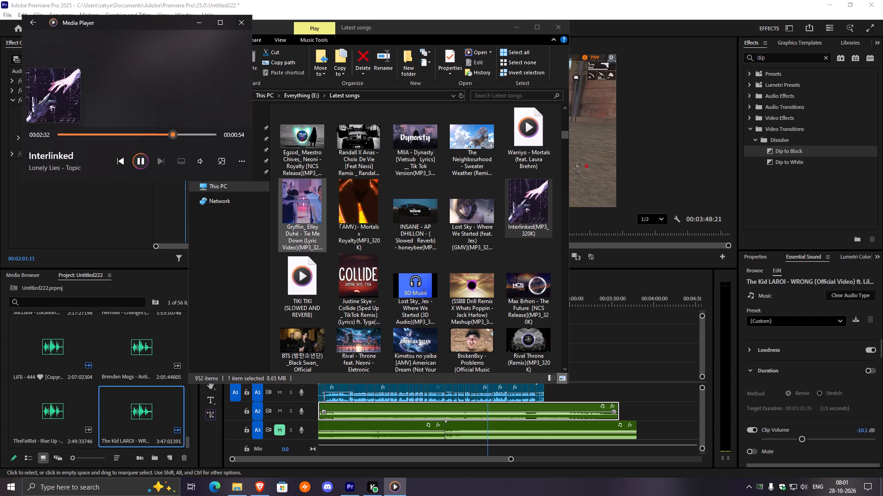
pyautogui.doubleClick(298, 284)
pyautogui.doubleClick(365, 283)
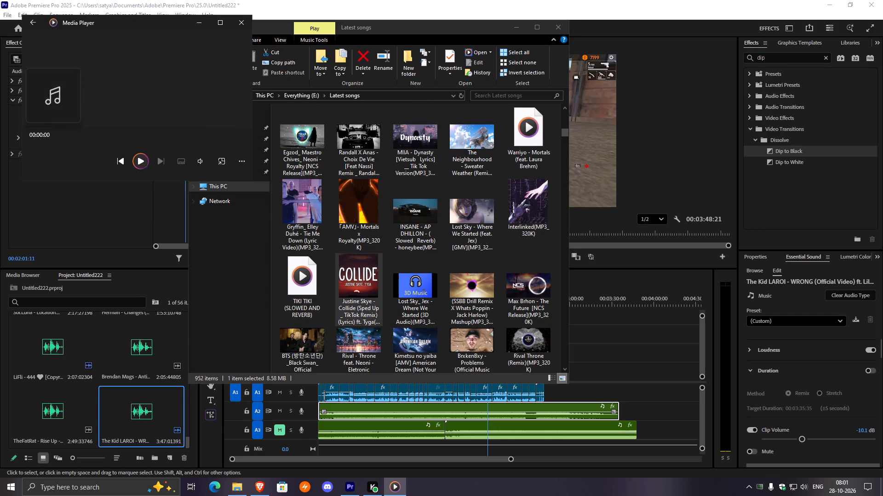
pyautogui.click(106, 131)
pyautogui.doubleClick(399, 278)
pyautogui.doubleClick(476, 288)
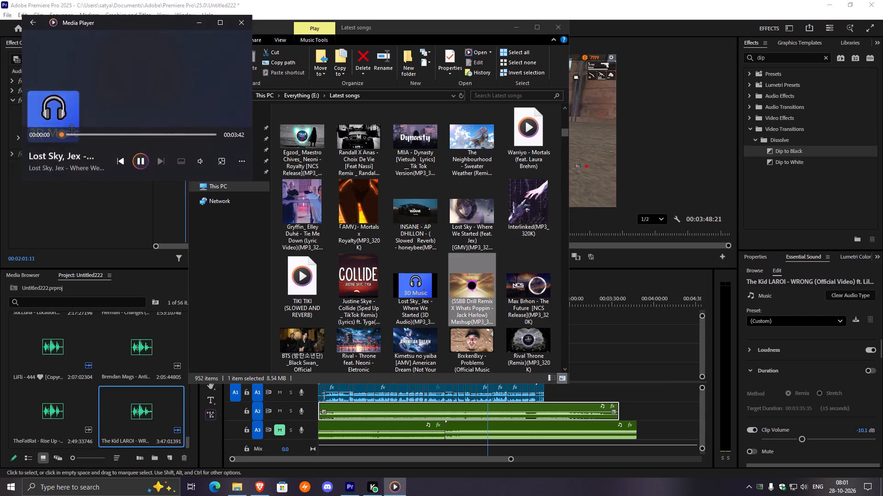
pyautogui.doubleClick(354, 337)
pyautogui.click(97, 136)
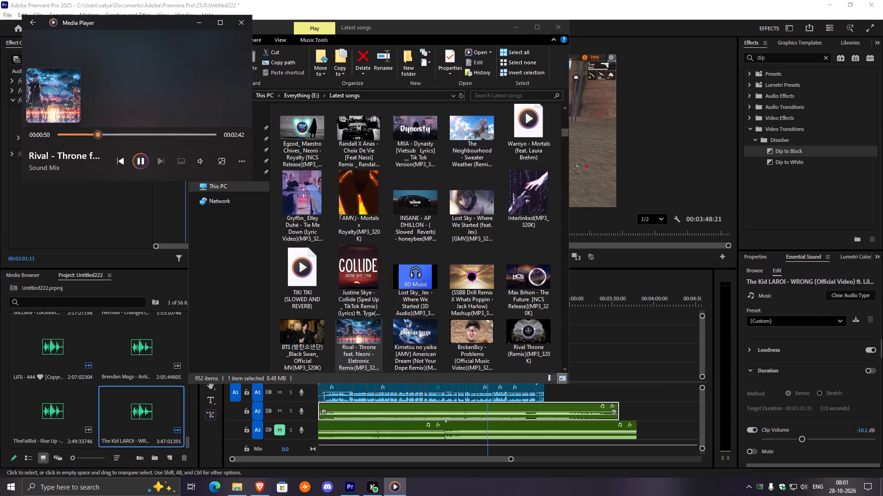
pyautogui.scroll(1, 424, 254)
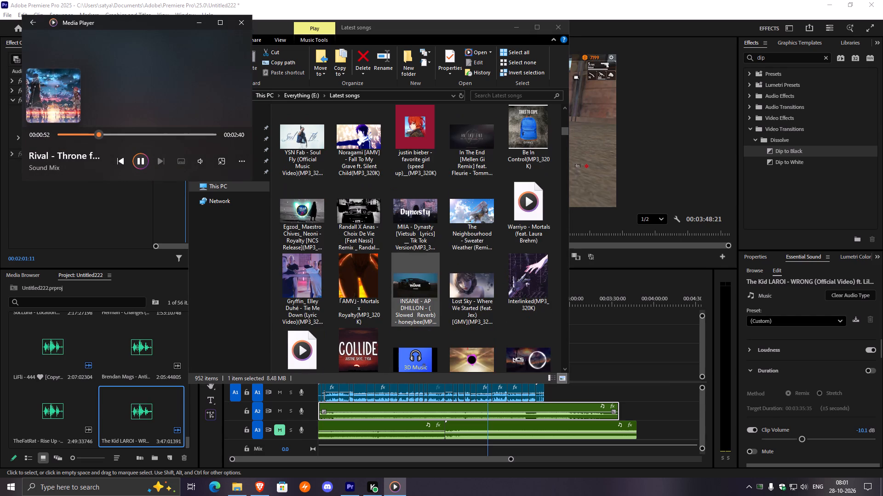
pyautogui.scroll(-1, 399, 268)
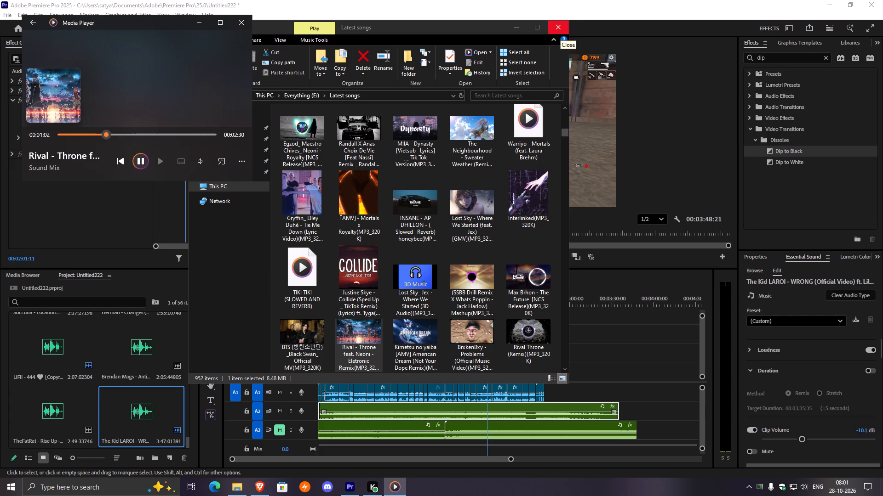
# Audition the Kimetsu no yaiba American Dream AMV, BrxkenBxy - Problems and Rival Throne (Remix), sampling their middle and late sections.
pyautogui.doubleClick(415, 331)
pyautogui.click(149, 137)
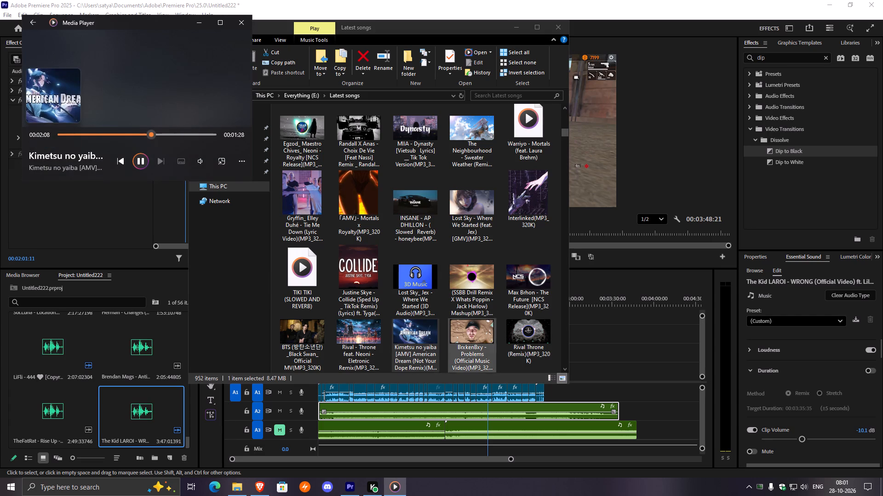
pyautogui.doubleClick(478, 318)
pyautogui.doubleClick(477, 331)
pyautogui.click(116, 140)
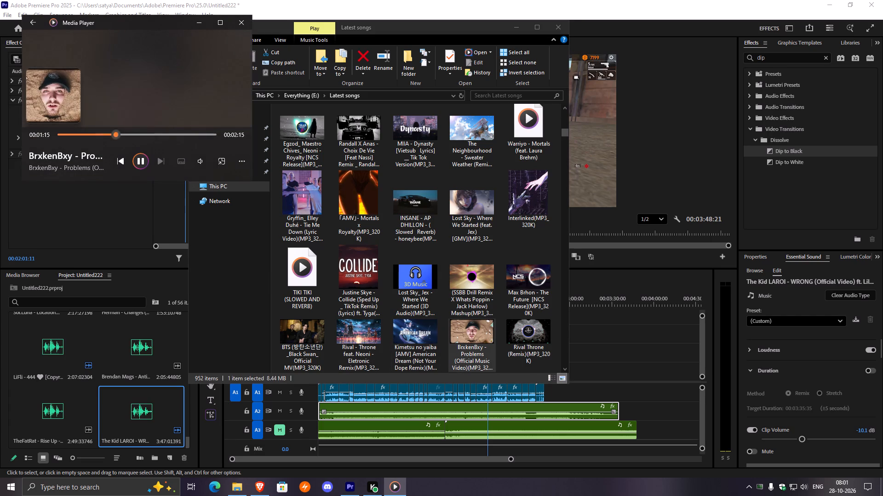
pyautogui.click(167, 130)
pyautogui.doubleClick(516, 329)
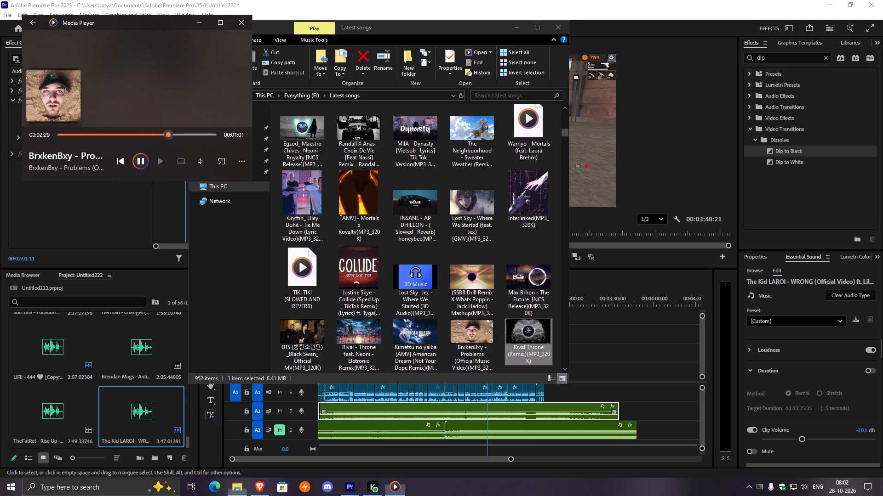
pyautogui.click(110, 138)
pyautogui.click(163, 134)
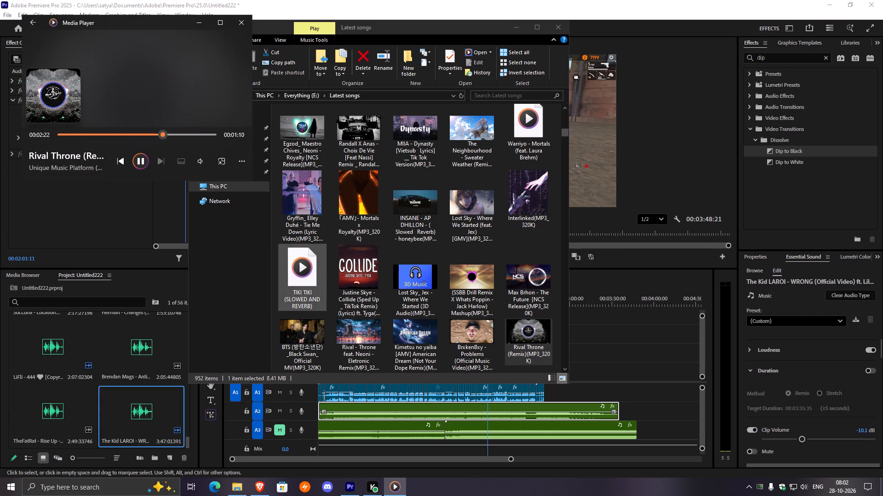
# Continue down the song folder and sample C U Again and the sad background music track at different points.
pyautogui.scroll(-1, 342, 338)
pyautogui.click(295, 261)
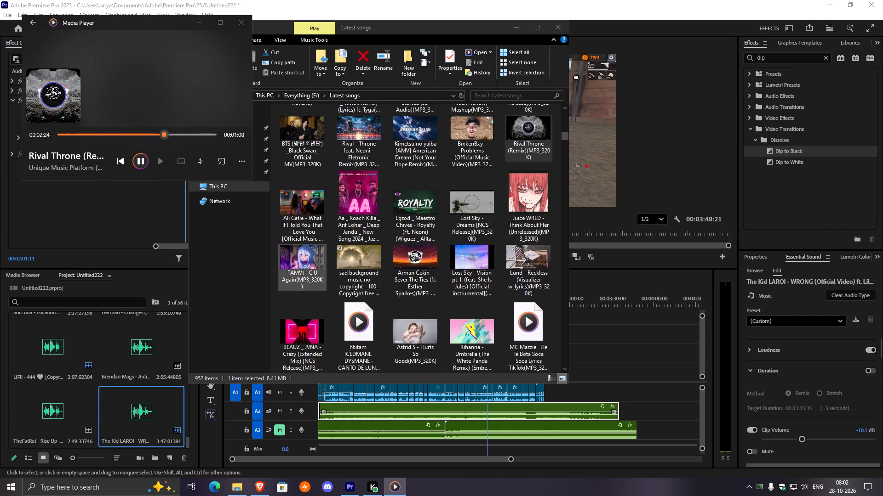
pyautogui.click(295, 261)
pyautogui.click(128, 124)
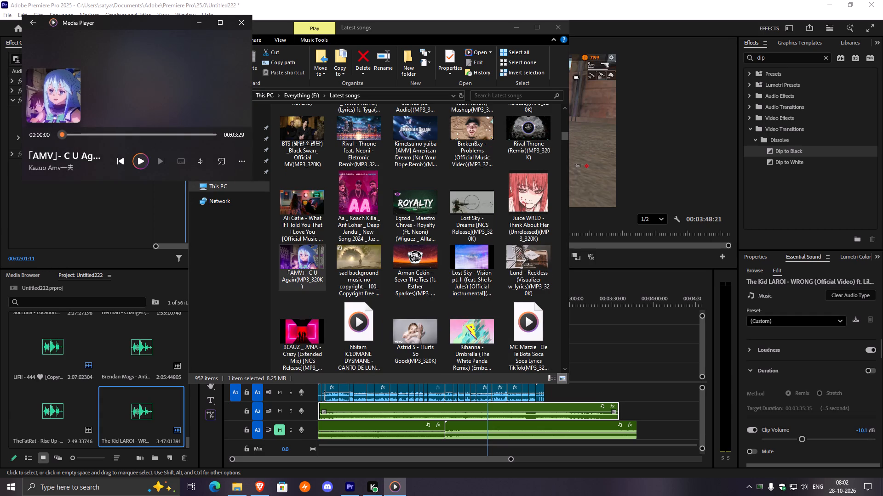
pyautogui.click(118, 135)
pyautogui.click(165, 137)
pyautogui.click(142, 154)
pyautogui.doubleClick(369, 253)
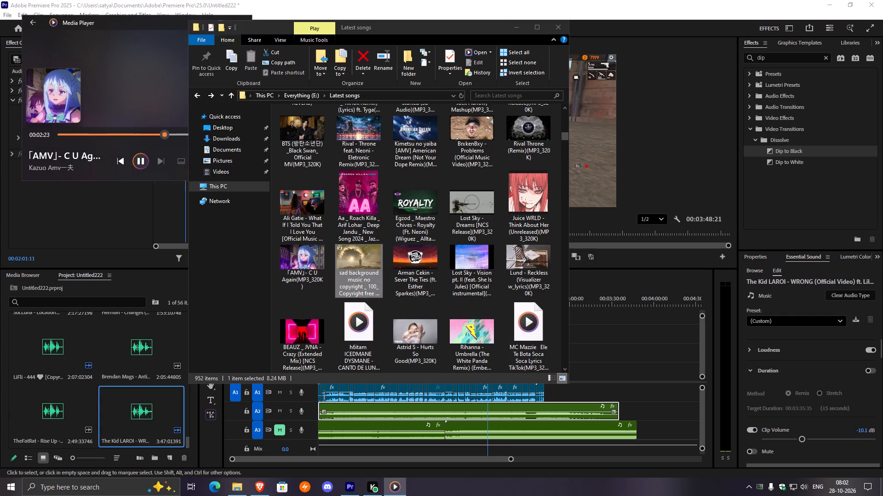
pyautogui.click(166, 141)
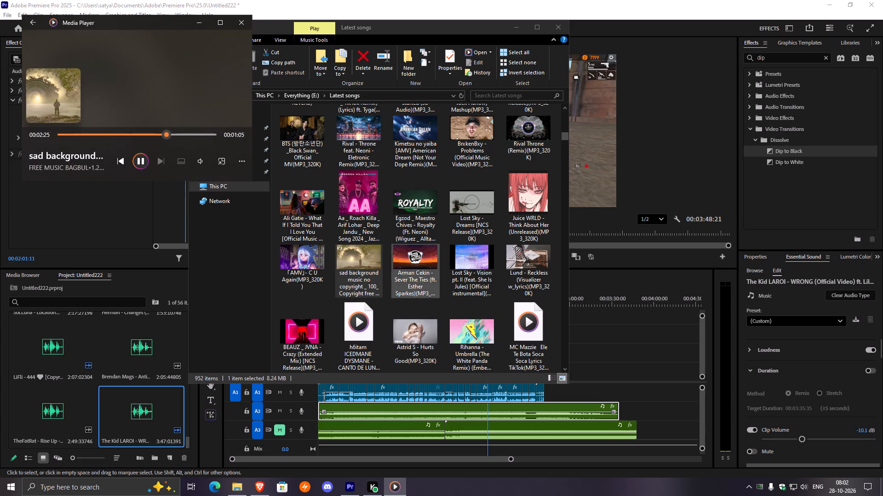
# Audition Sever The Ties, Vision pt. II, Reckless, Hurts So Good, the Umbrella remix and MC Mazzie, ending with playback paused.
pyautogui.doubleClick(406, 259)
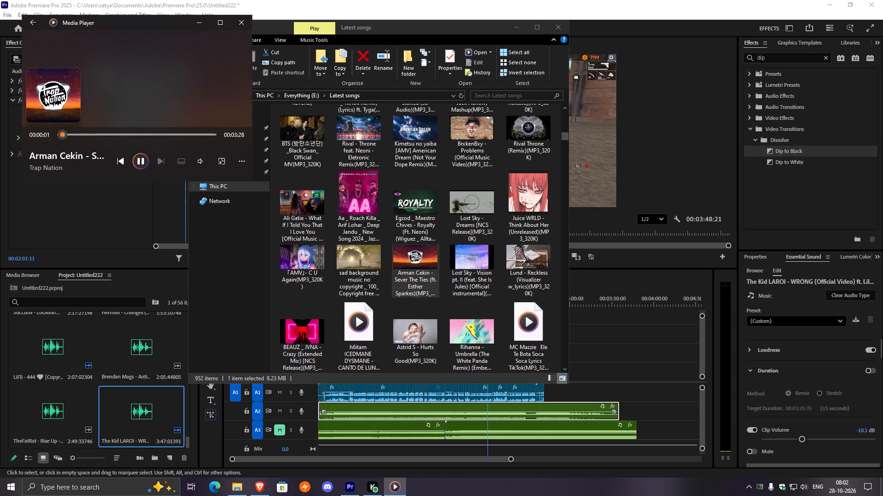
pyautogui.click(115, 135)
pyautogui.doubleClick(469, 259)
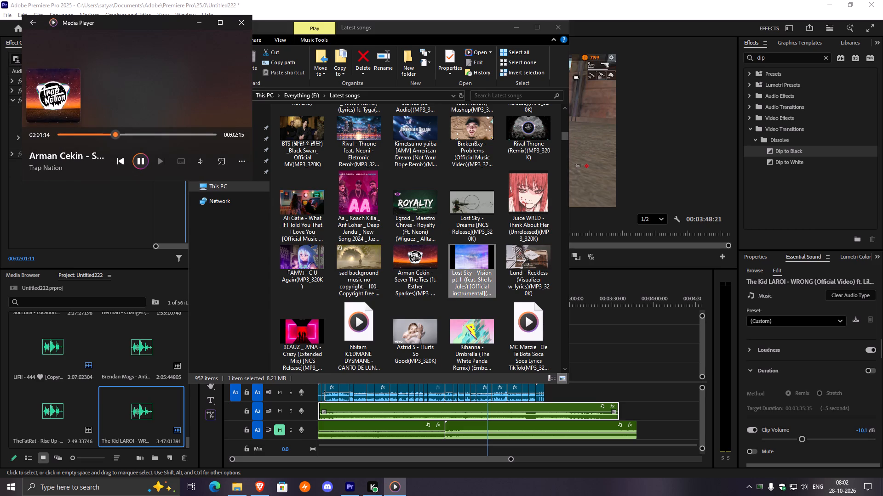
pyautogui.doubleClick(531, 266)
pyautogui.click(361, 328)
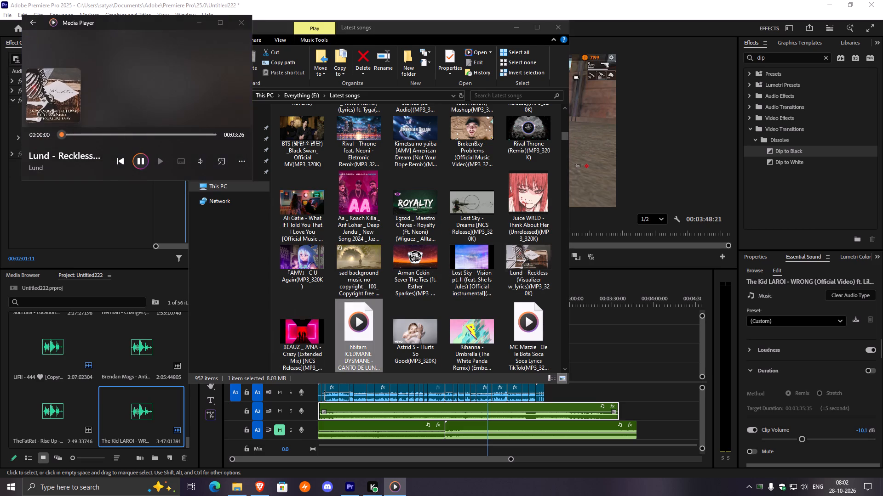
pyautogui.doubleClick(413, 327)
pyautogui.doubleClick(483, 332)
pyautogui.doubleClick(539, 332)
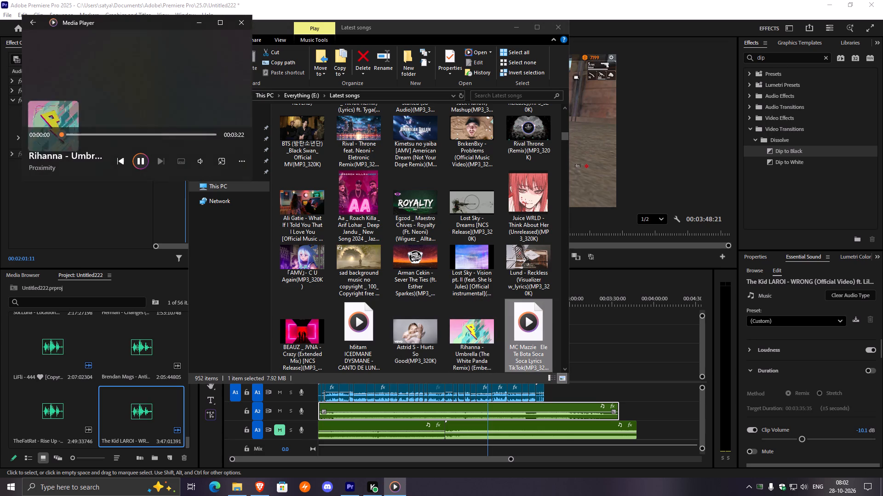
pyautogui.scroll(-1, 538, 330)
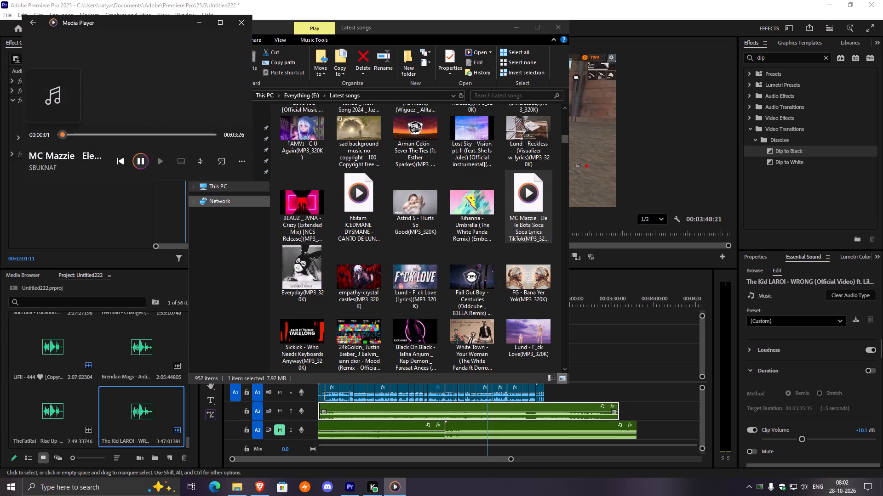
pyautogui.click(138, 160)
# Switch to Premiere Pro and delete The Kid LAROI - WRONG music clip from track A2.
pyautogui.click(688, 162)
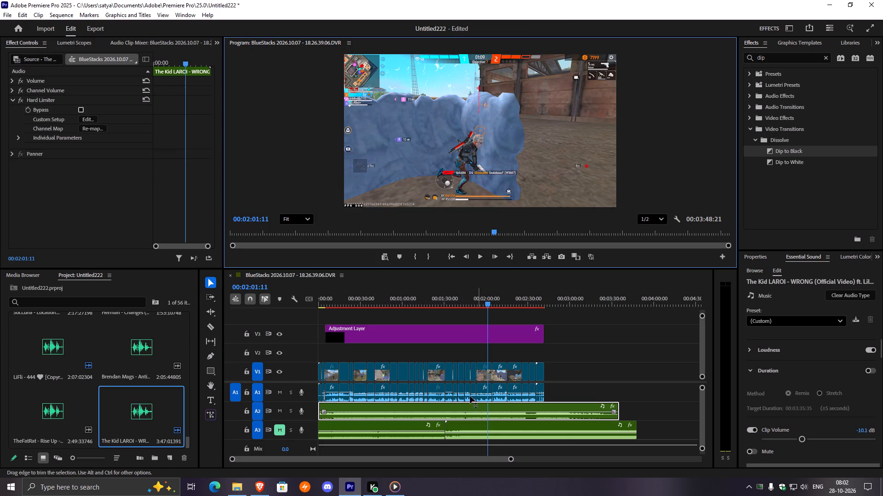
pyautogui.click(445, 410)
pyautogui.press('Delete')
# Move both music clips from A3 up to A2 at the same timecode and unmute A3.
pyautogui.moveTo(489, 301); pyautogui.dragTo(224, 344)
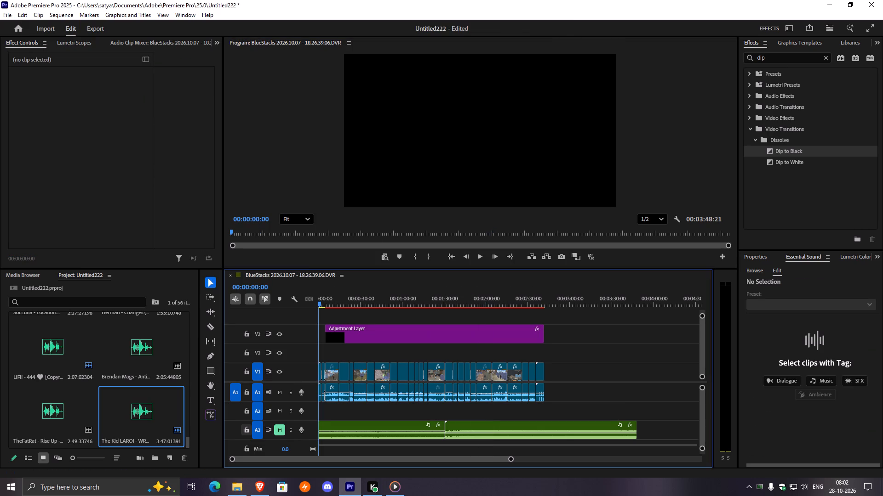
pyautogui.moveTo(659, 407); pyautogui.dragTo(388, 431)
pyautogui.moveTo(365, 427); pyautogui.dragTo(356, 417)
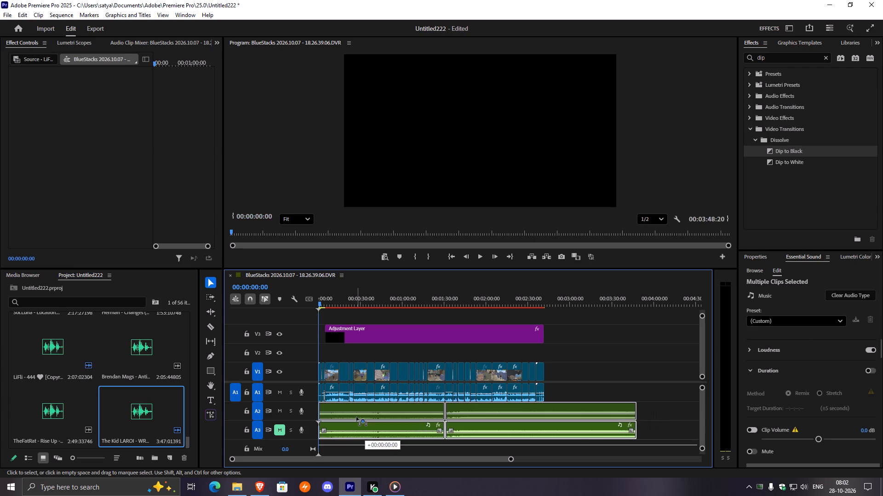
pyautogui.moveTo(356, 417); pyautogui.dragTo(356, 417)
pyautogui.click(277, 428)
# Play the montage from about 00:01:28 to hear the change between the two music clips.
pyautogui.press('space')
pyautogui.click(443, 304)
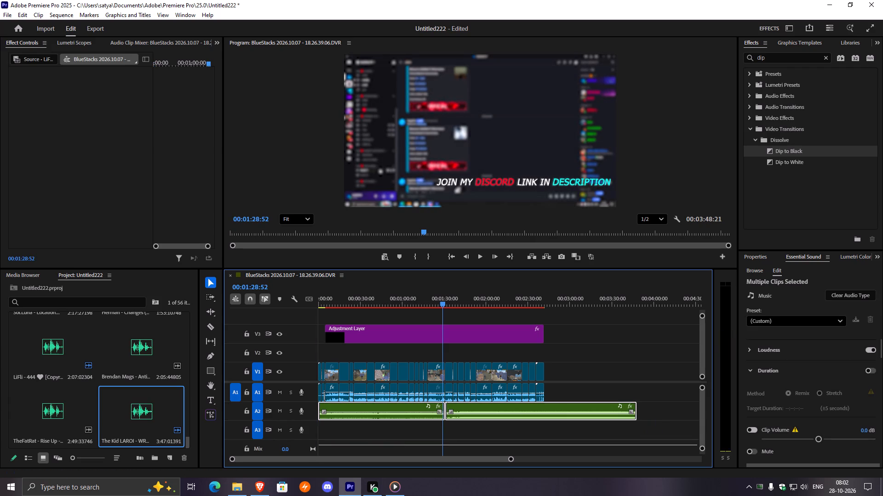
pyautogui.press('space')
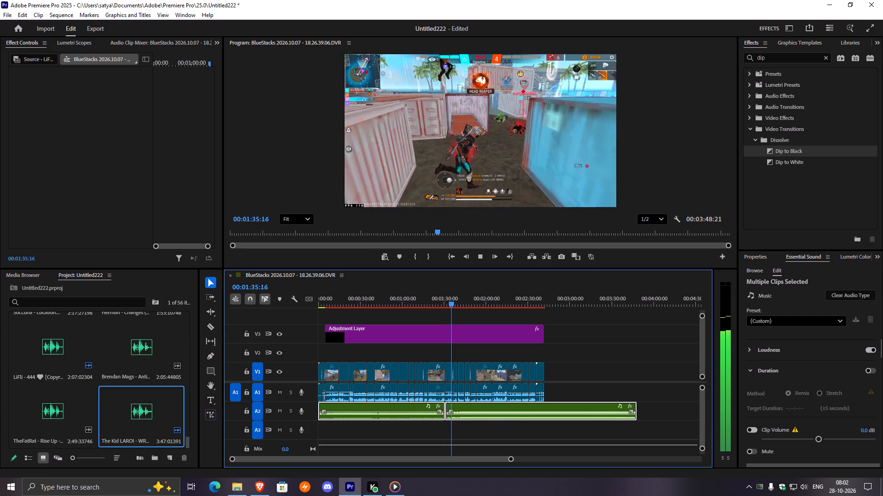
# Move only the Sol.Luna - Location clip from A2 down to A3, keeping its timing, and stop playback.
pyautogui.moveTo(510, 460); pyautogui.dragTo(414, 458)
pyautogui.moveTo(442, 409); pyautogui.dragTo(441, 417)
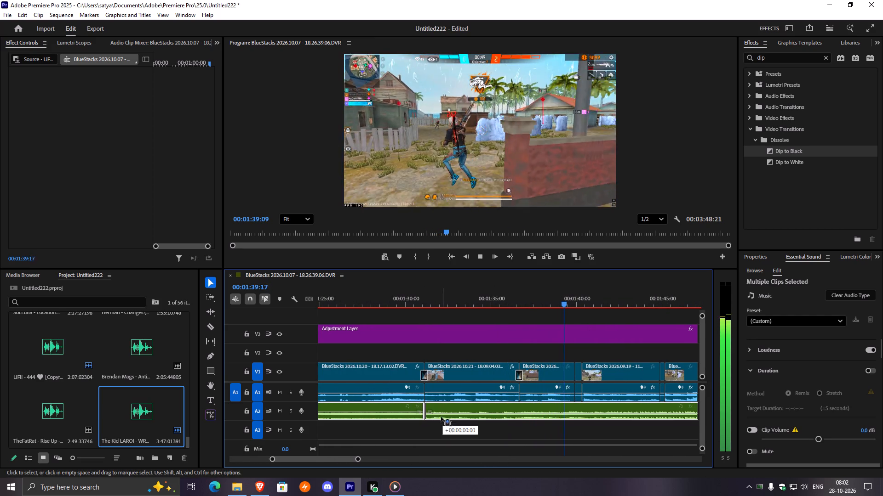
pyautogui.moveTo(441, 417); pyautogui.dragTo(440, 424)
pyautogui.moveTo(445, 426); pyautogui.dragTo(447, 414)
pyautogui.click(399, 391)
pyautogui.click(443, 406)
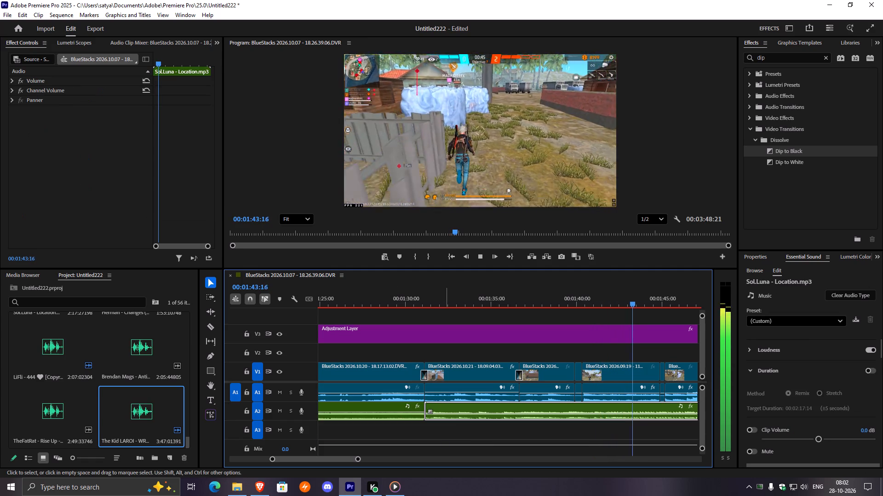
pyautogui.moveTo(445, 407); pyautogui.dragTo(445, 423)
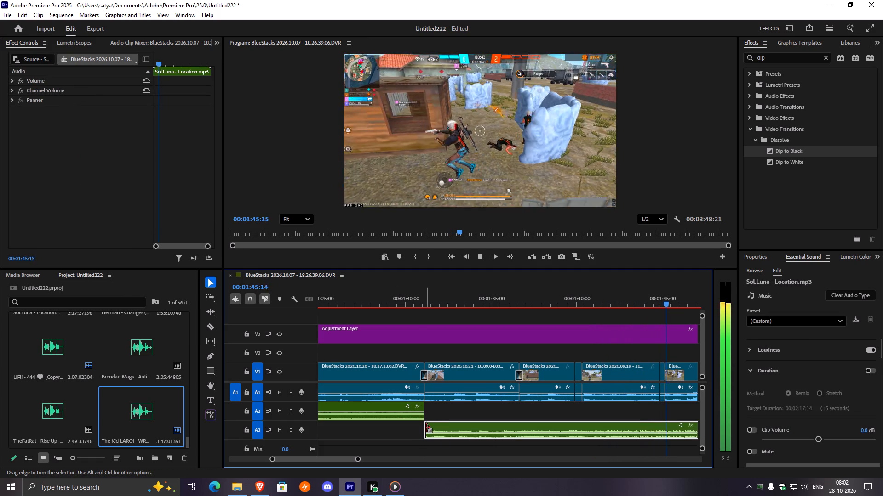
pyautogui.click(425, 428)
pyautogui.press('space')
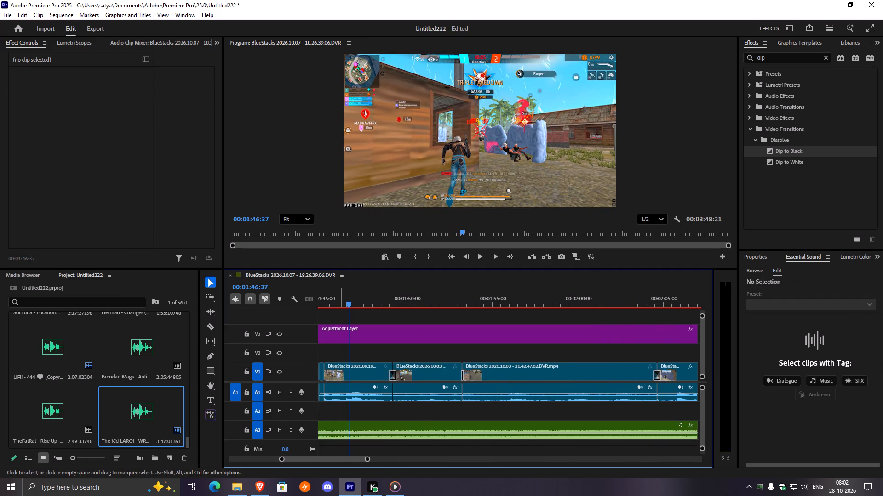
# Extend the end of the A2 music clip slightly over the start of Sol.Luna - Location and apply the default transition there.
pyautogui.click(340, 455)
pyautogui.moveTo(340, 457); pyautogui.dragTo(335, 458)
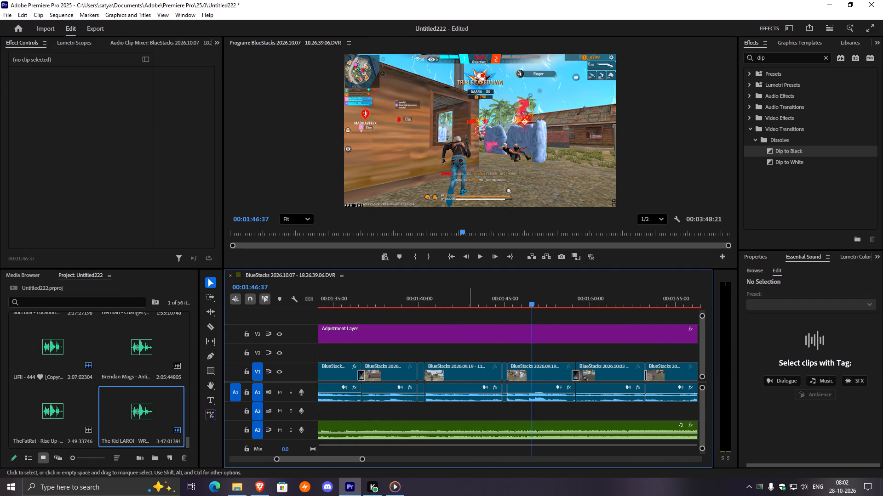
pyautogui.moveTo(320, 457); pyautogui.dragTo(313, 461)
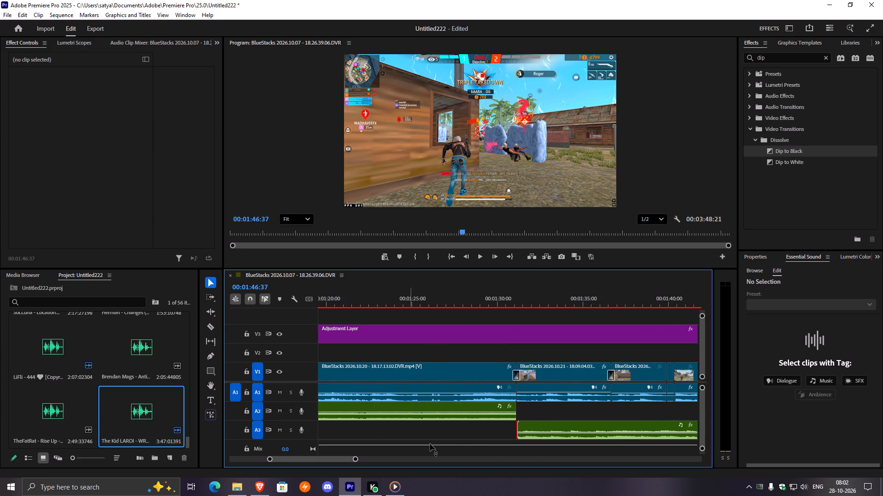
pyautogui.moveTo(515, 407); pyautogui.dragTo(527, 406)
pyautogui.rightClick(528, 407)
pyautogui.click(545, 390)
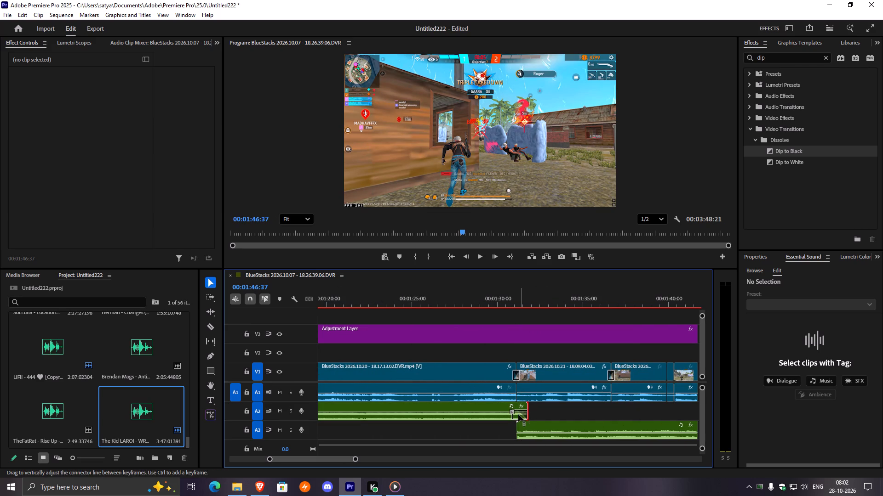
# Play the music overlap from about 00:01:29 and apply the default transition to the start of Sol.Luna - Location on A3.
pyautogui.press('space')
pyautogui.press('space')
pyautogui.moveTo(369, 461); pyautogui.dragTo(398, 462)
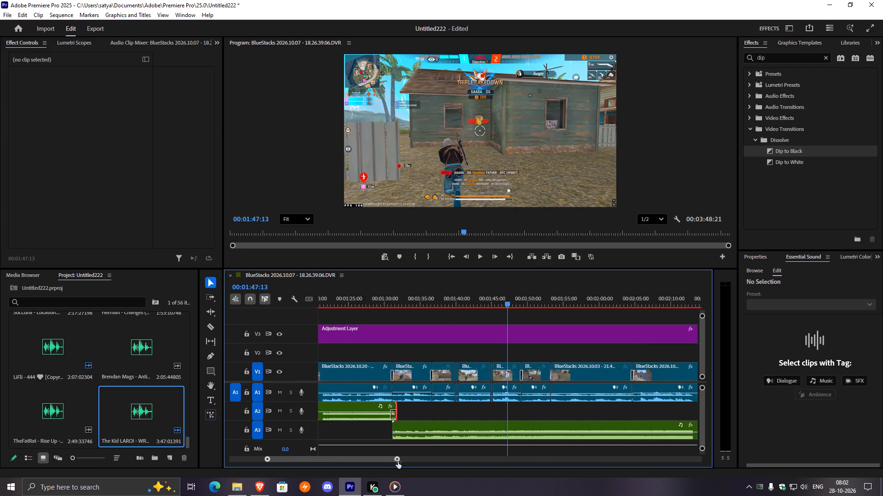
pyautogui.moveTo(398, 462); pyautogui.dragTo(429, 458)
pyautogui.click(461, 309)
pyautogui.click(462, 306)
pyautogui.press('space')
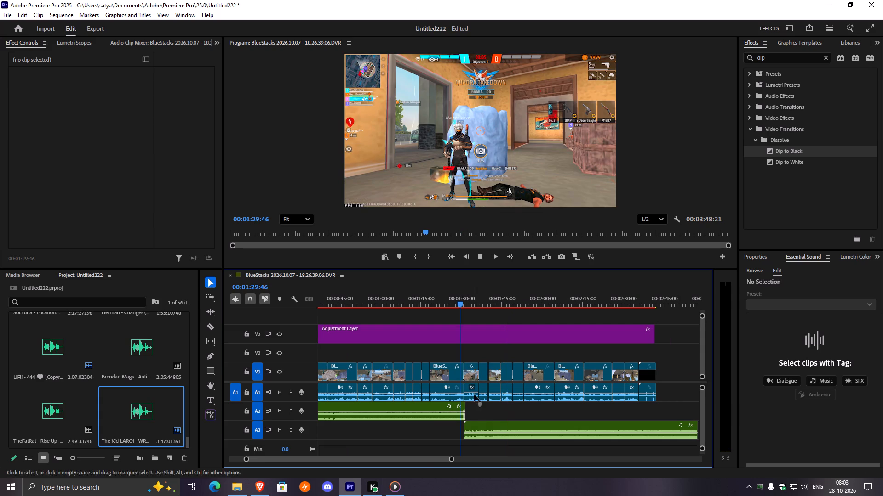
pyautogui.rightClick(465, 427)
pyautogui.click(485, 407)
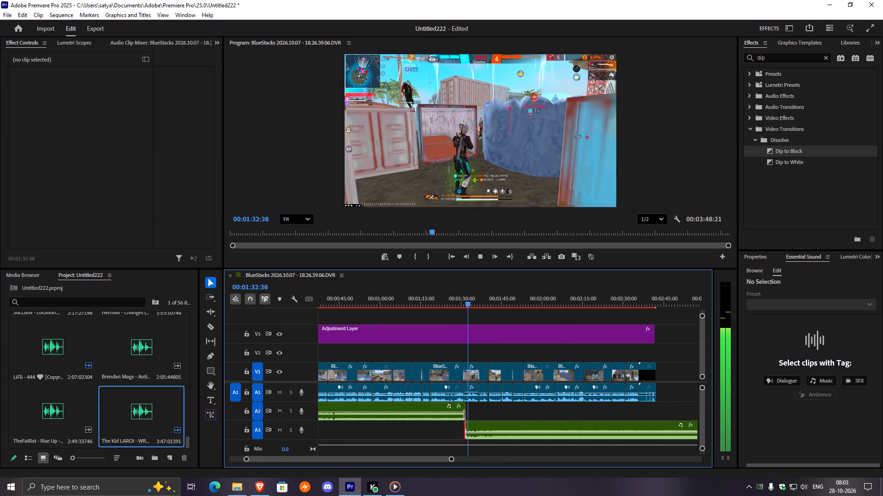
# Replay the overlap from about 00:01:28 and apply the default transitions to the V1/A1 gameplay cut near 00:01:30.
pyautogui.click(458, 305)
pyautogui.press('space')
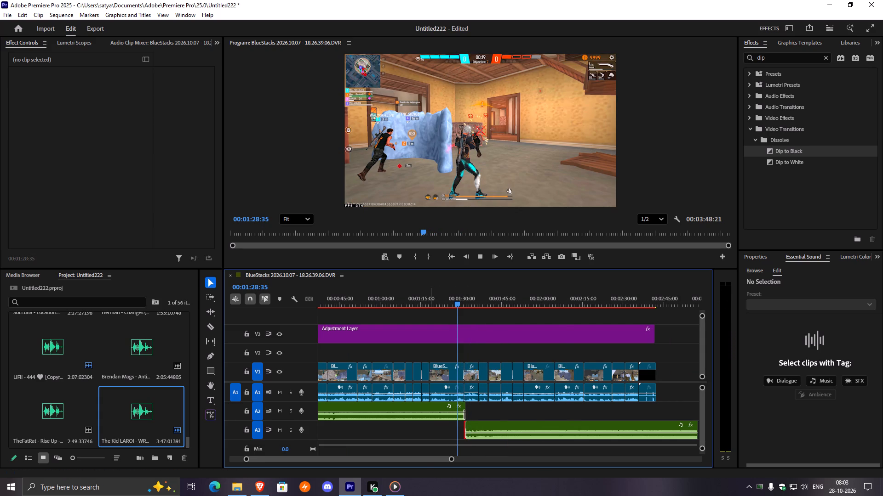
pyautogui.press('space')
pyautogui.press('space')
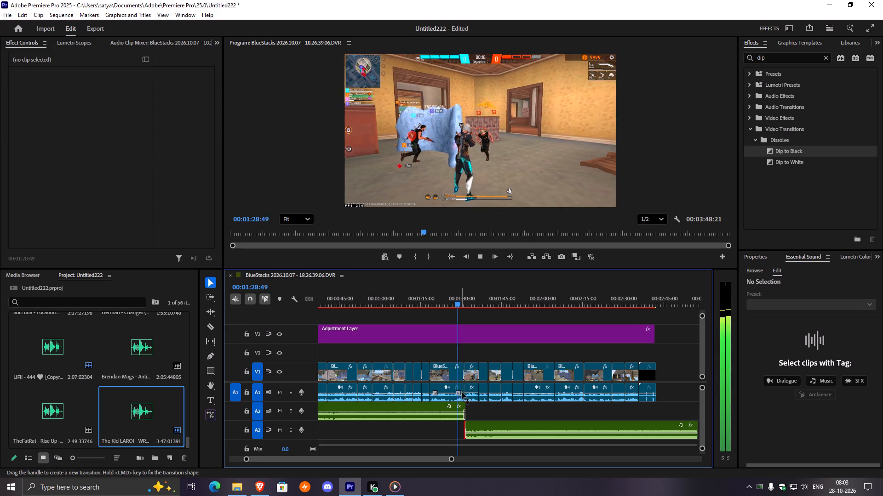
pyautogui.rightClick(463, 390)
pyautogui.click(490, 449)
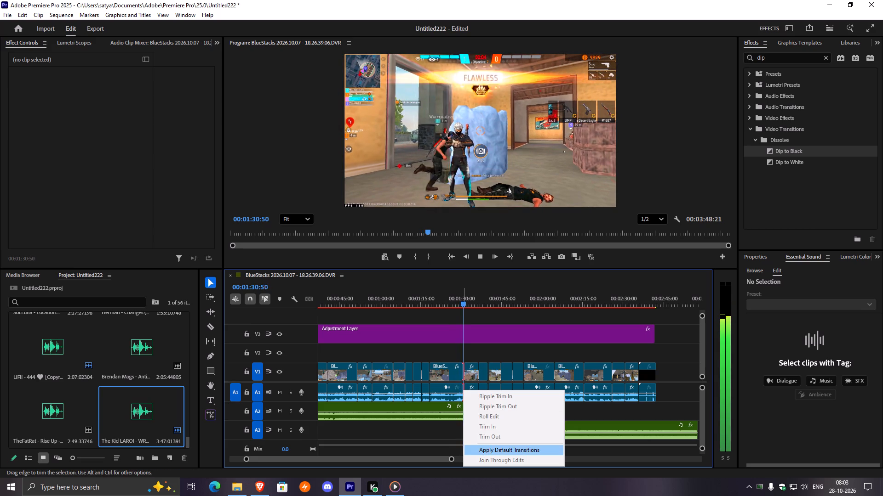
# Return to 00:01:26:32 and briefly check playback ahead of the music change.
pyautogui.moveTo(464, 304); pyautogui.dragTo(450, 308)
pyautogui.press('space')
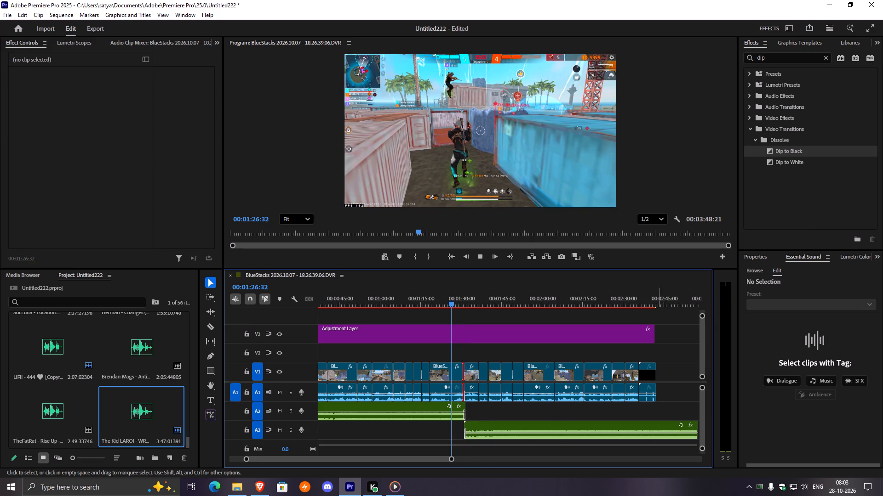
pyautogui.press('space')
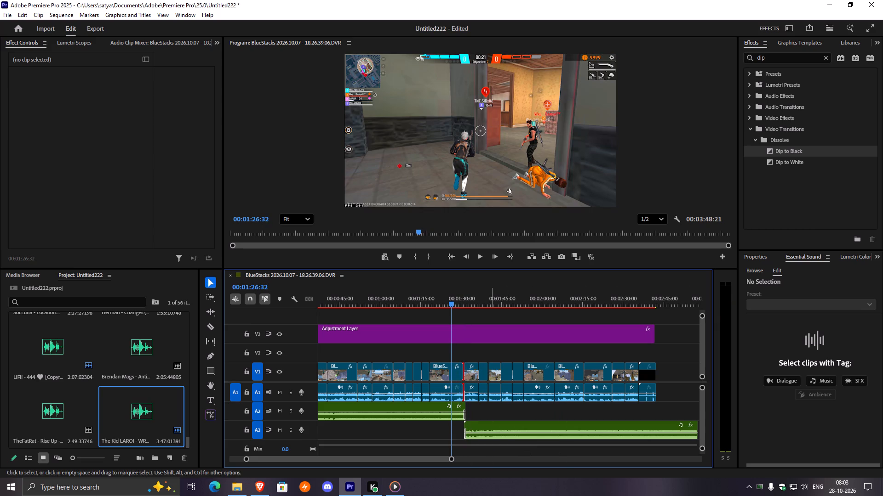